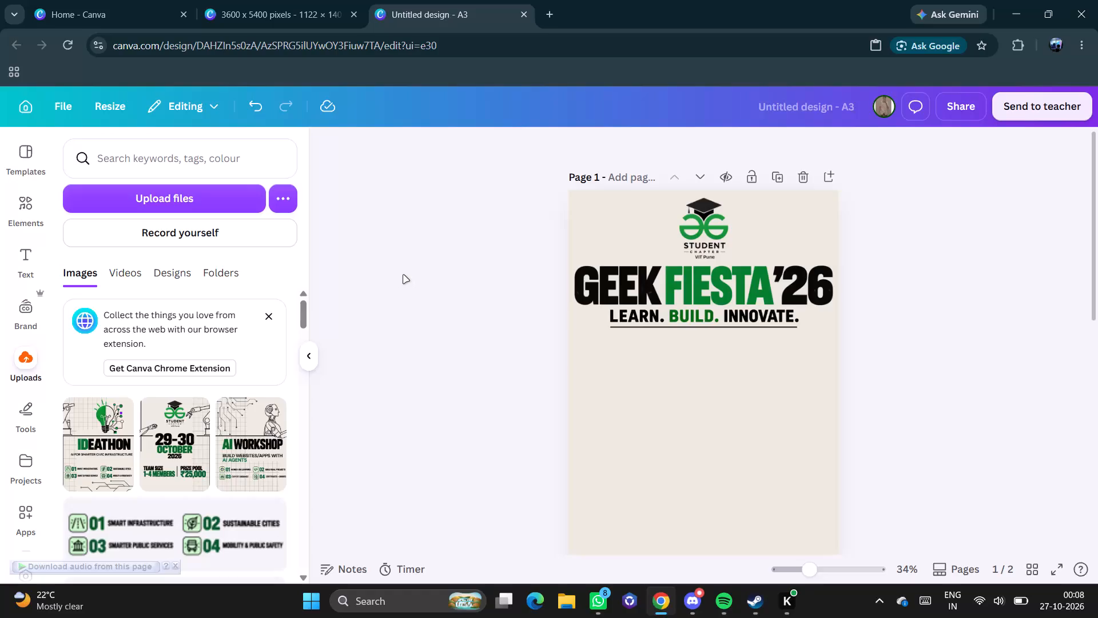
Create a new blank Instagram Story design from the Instagram formats on the Canva home page.
click(276, 23)
click(396, 26)
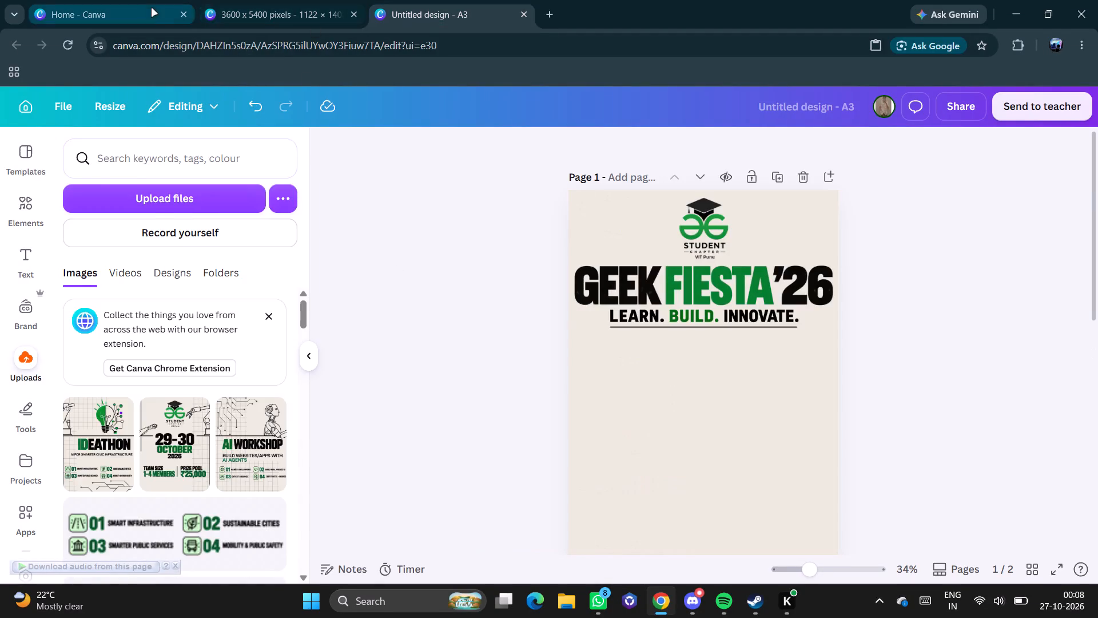
click(152, 8)
scroll(326, 290, up, 4)
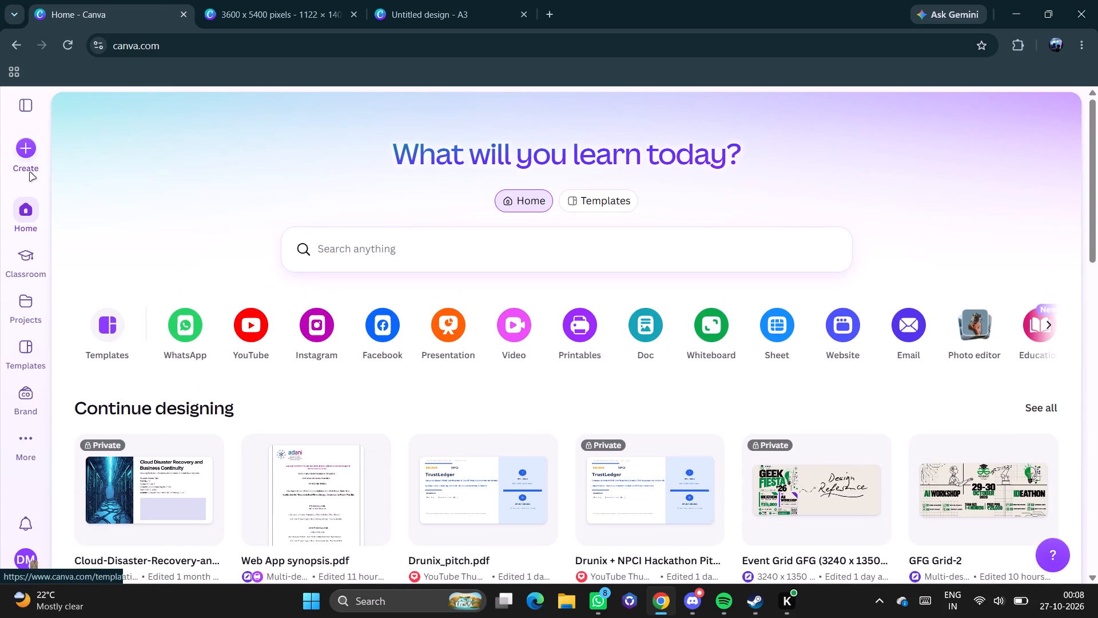
click(30, 151)
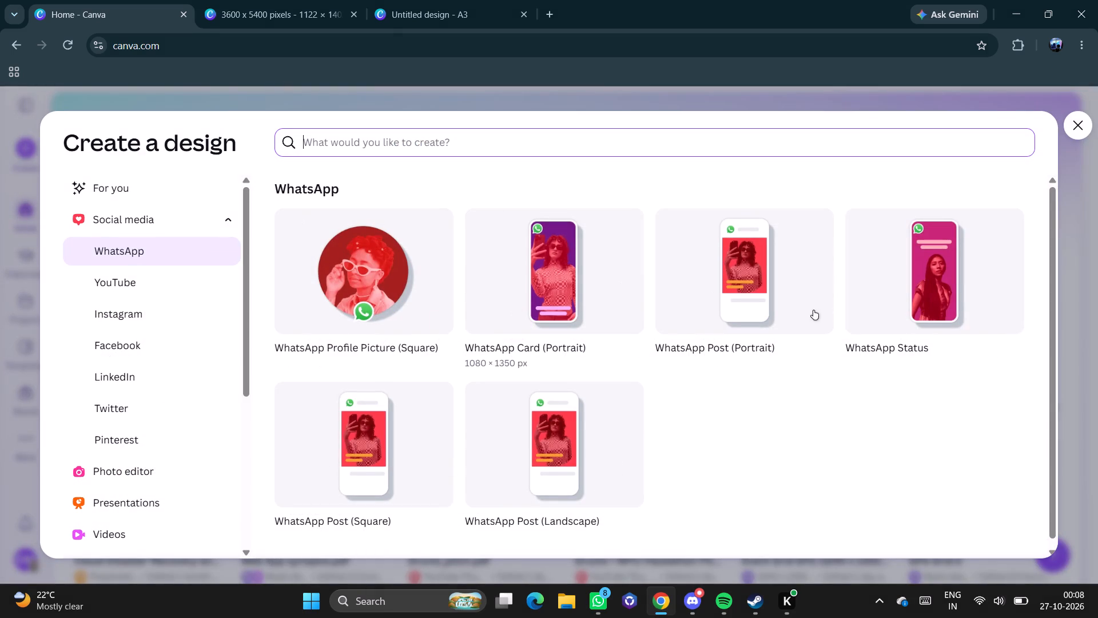
click(113, 308)
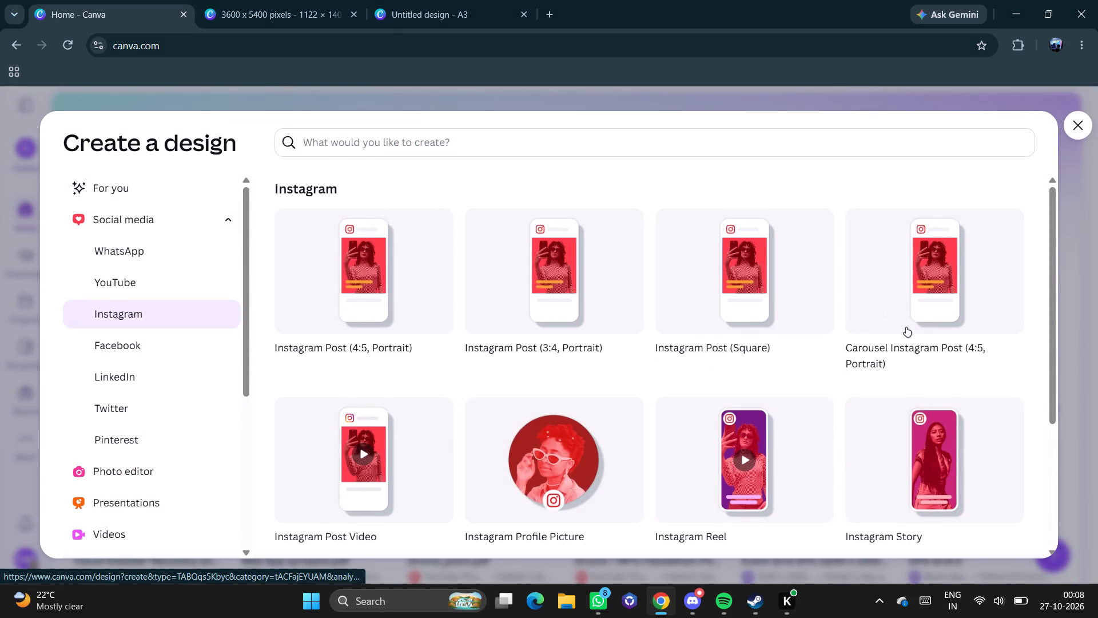
scroll(906, 330, down, 2)
scroll(918, 379, up, 1)
click(909, 336)
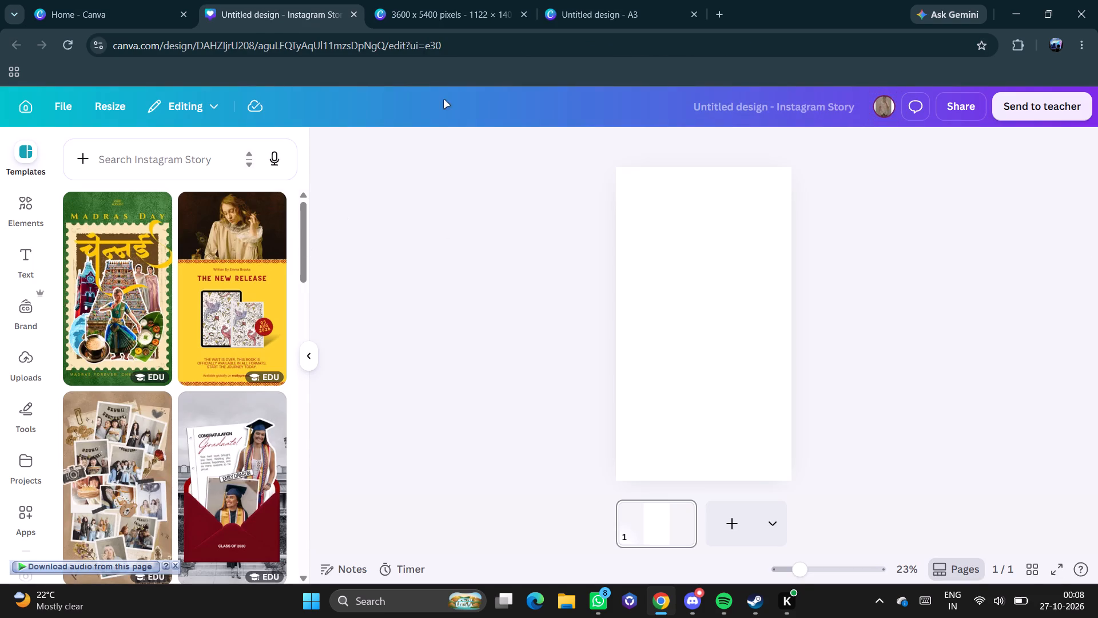
Copy the full Geek Fiesta '26 poster image from page 2 of the A3 design.
click(578, 13)
drag(455, 190, 733, 251)
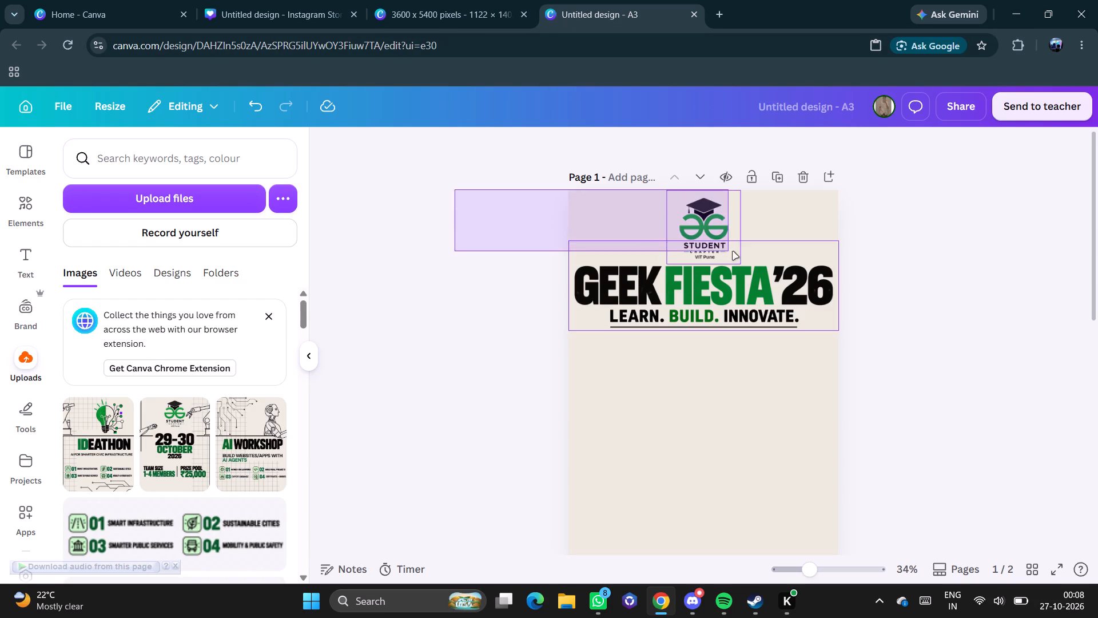
drag(733, 251, 709, 240)
click(499, 253)
scroll(462, 266, down, 3)
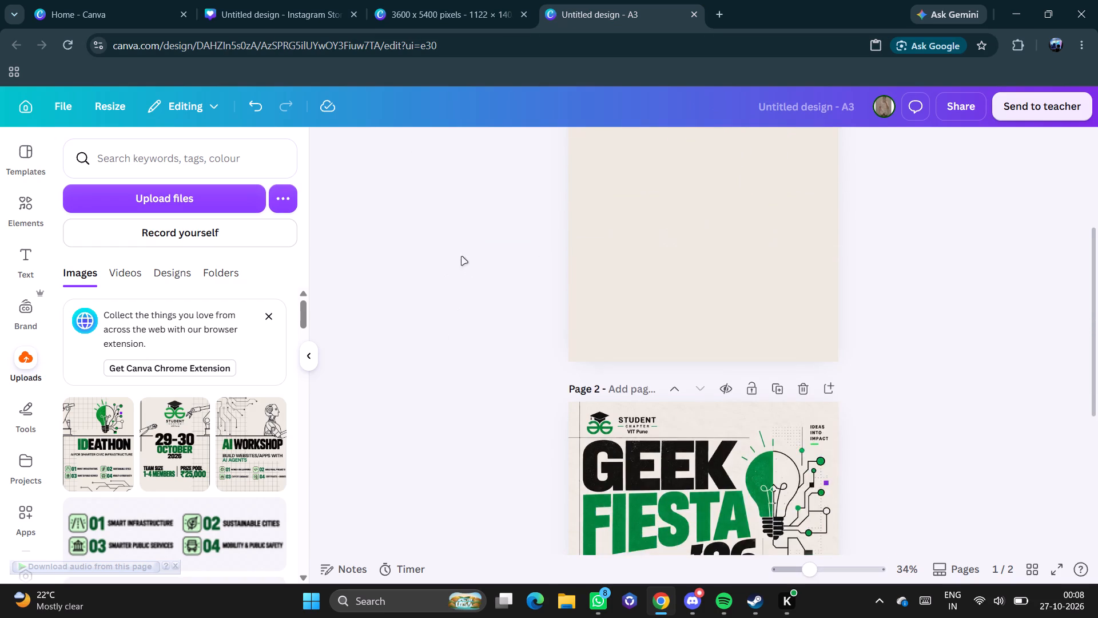
scroll(444, 249, down, 3)
click(686, 334)
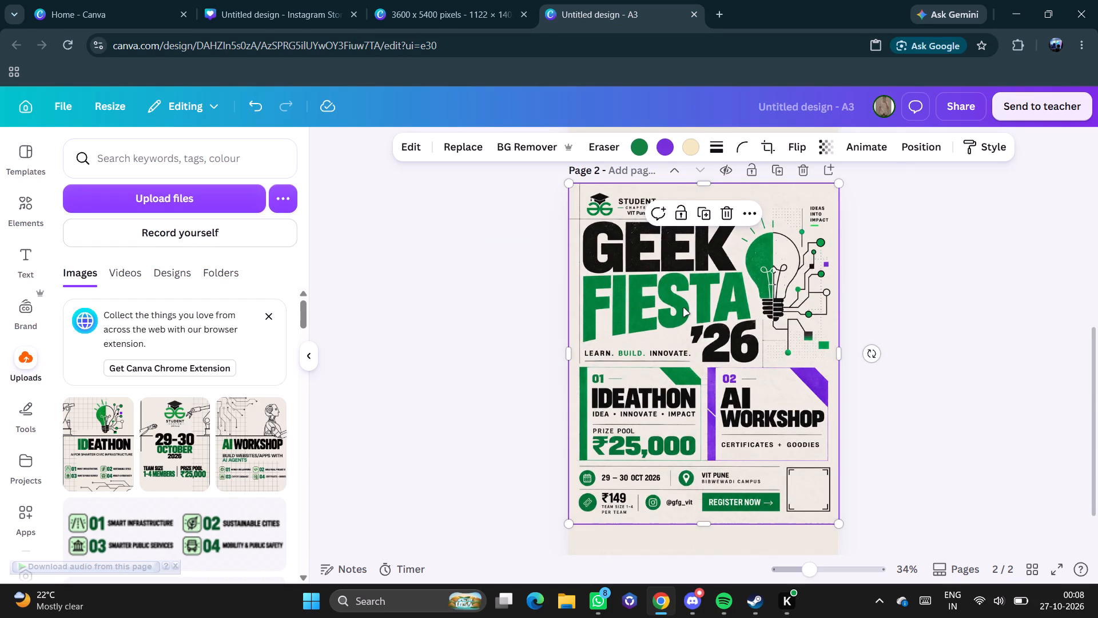
right_click(683, 308)
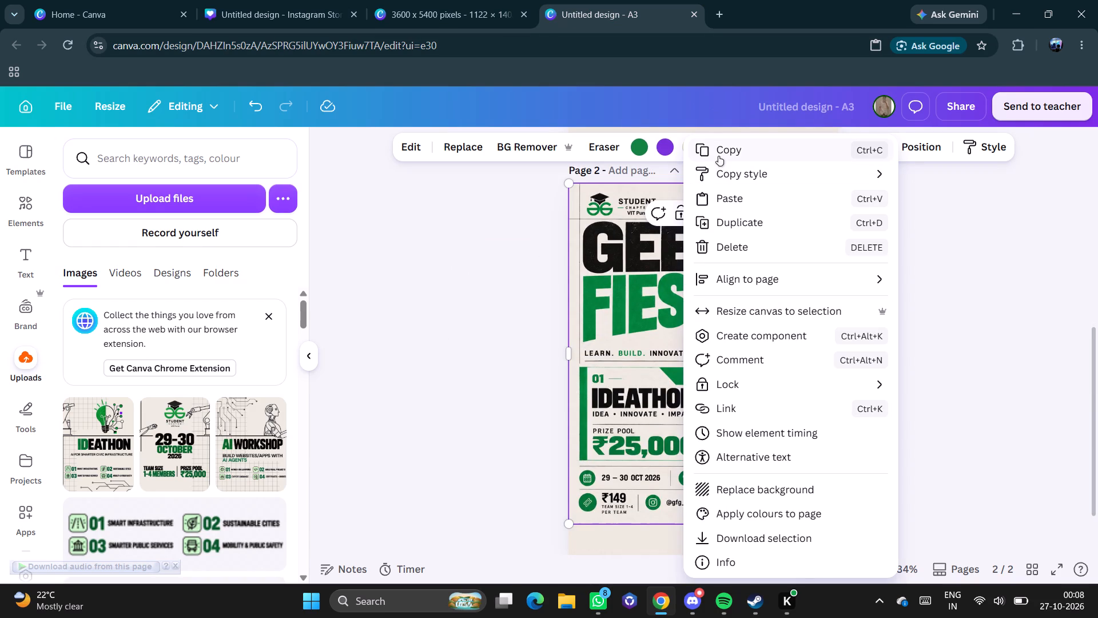
click(718, 156)
Close the 3600 x 5400 pixels design.
click(439, 3)
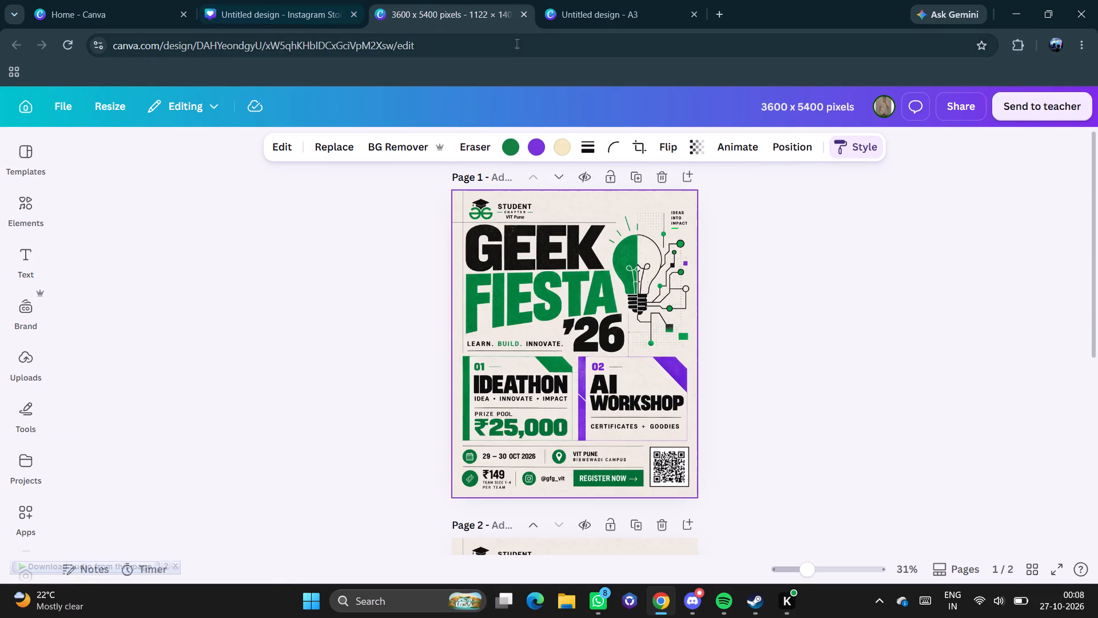
click(522, 13)
Paste the copied Geek Fiesta poster onto the blank page of the Instagram Story design.
click(312, 23)
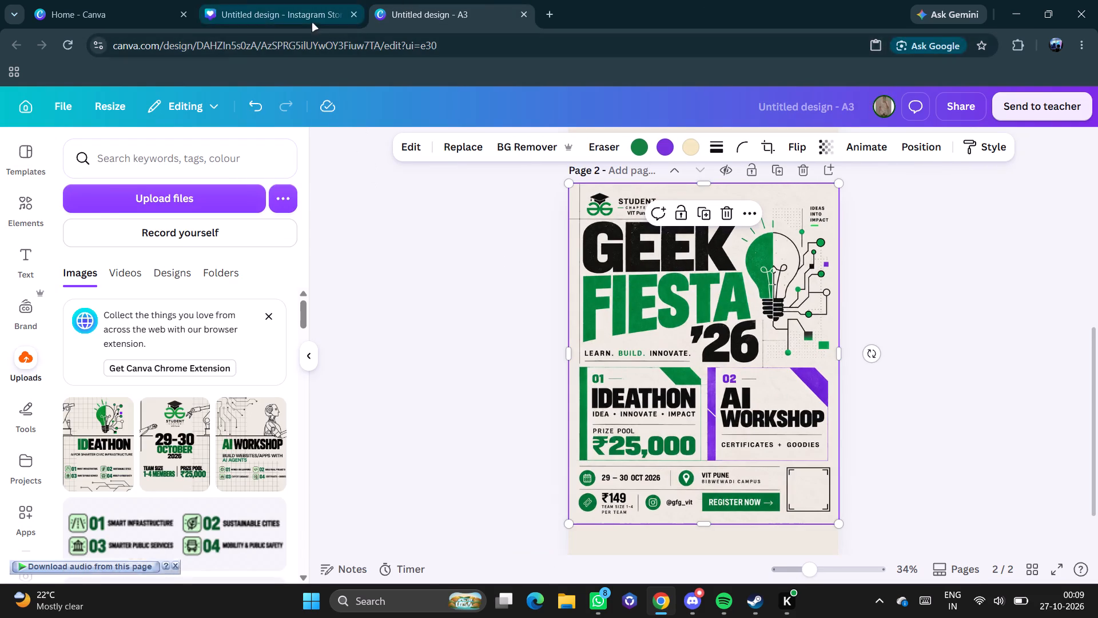
right_click(701, 273)
click(739, 343)
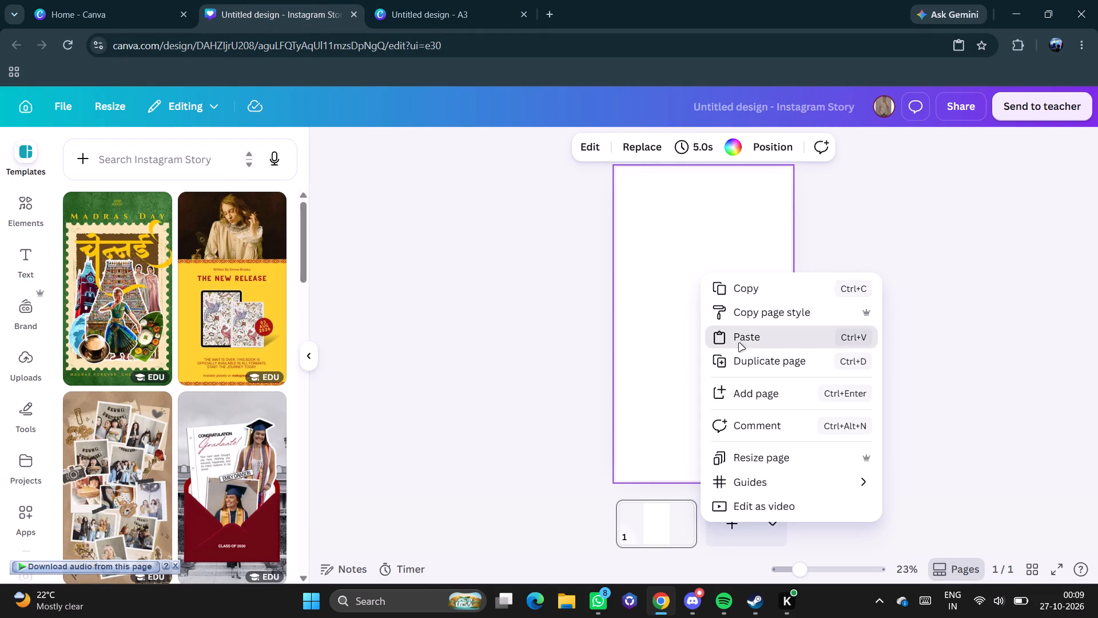
click(403, 299)
Set the story page's background to the beige sampled from the poster's own background.
click(647, 431)
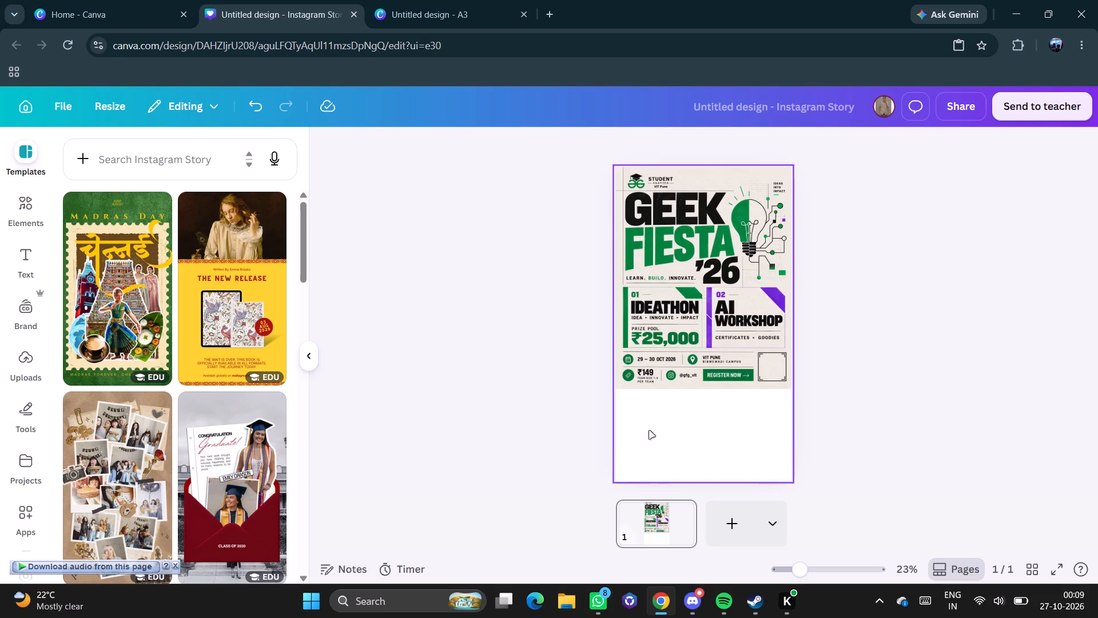
click(677, 425)
click(698, 145)
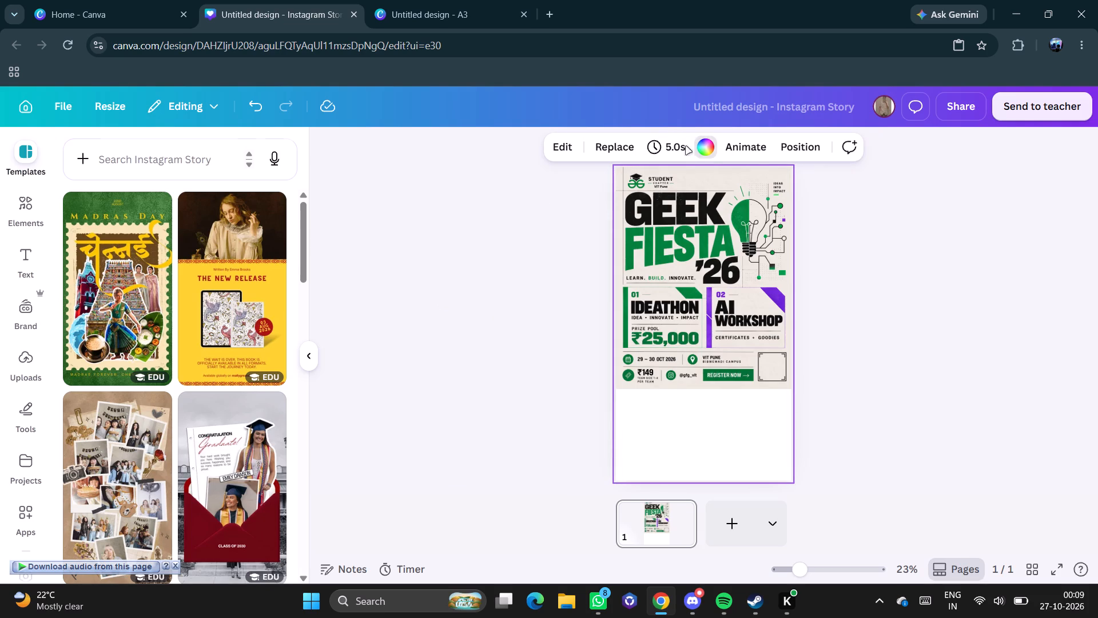
click(111, 258)
click(654, 441)
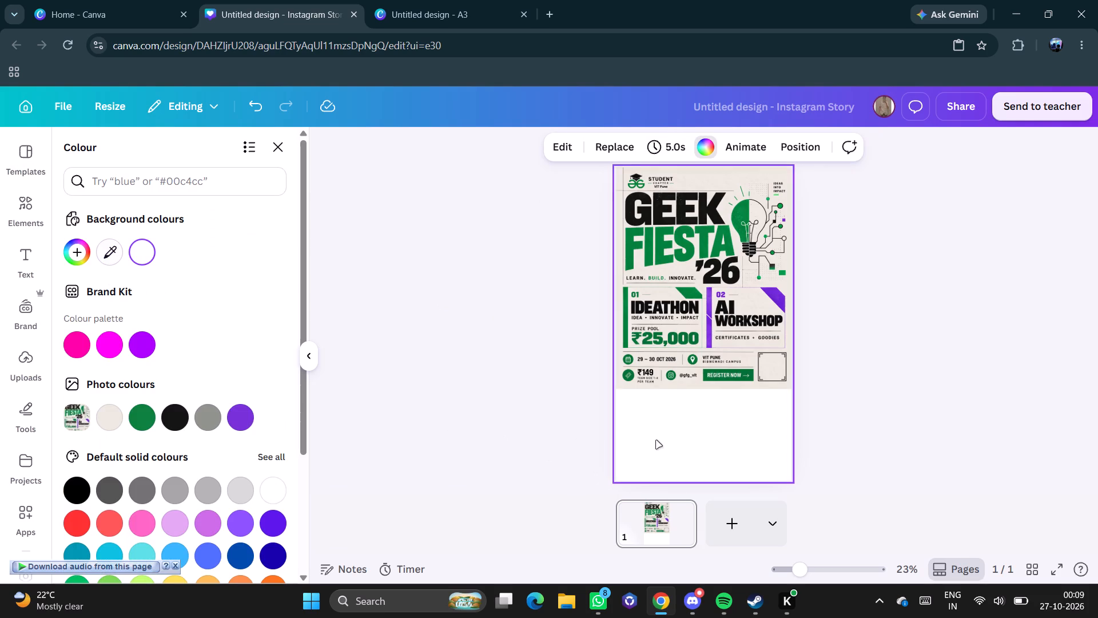
click(116, 259)
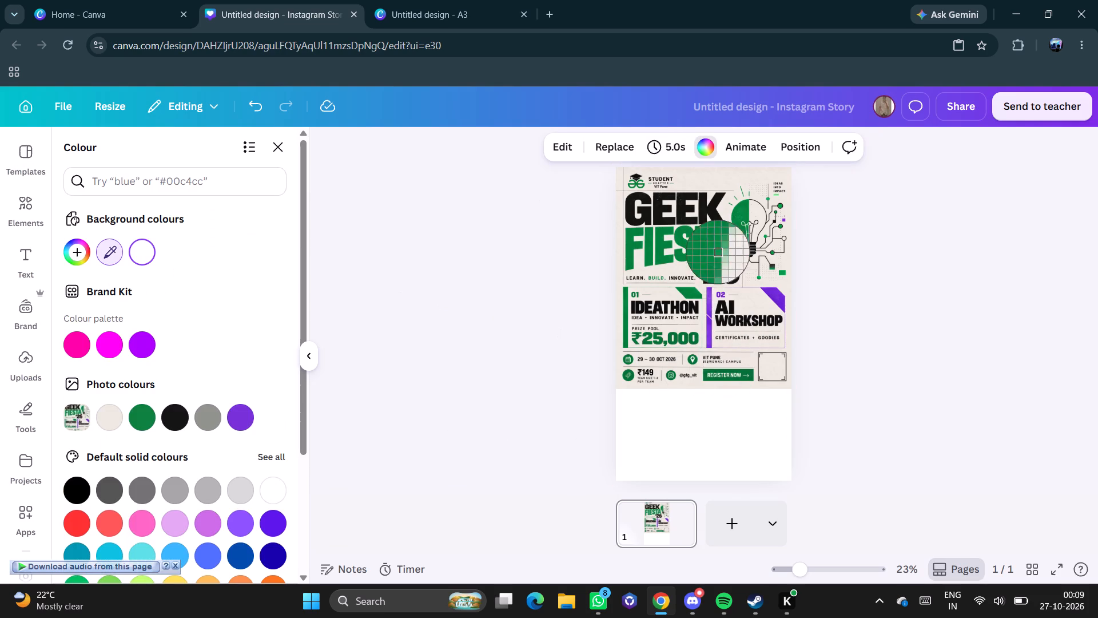
click(718, 178)
click(466, 239)
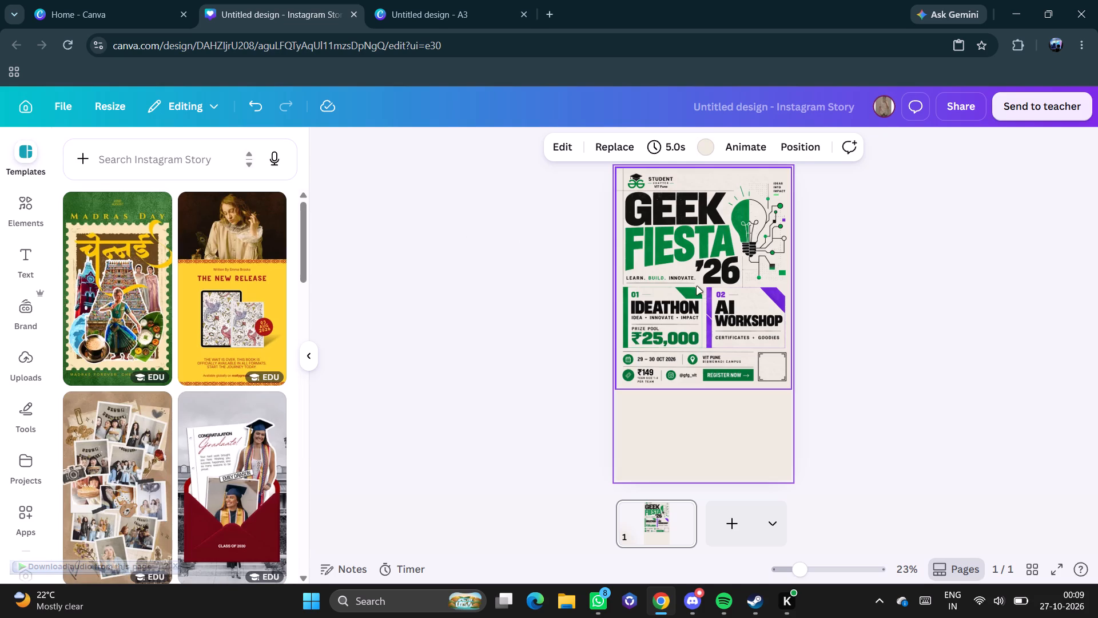
Add a second page to the Instagram Story design.
click(717, 537)
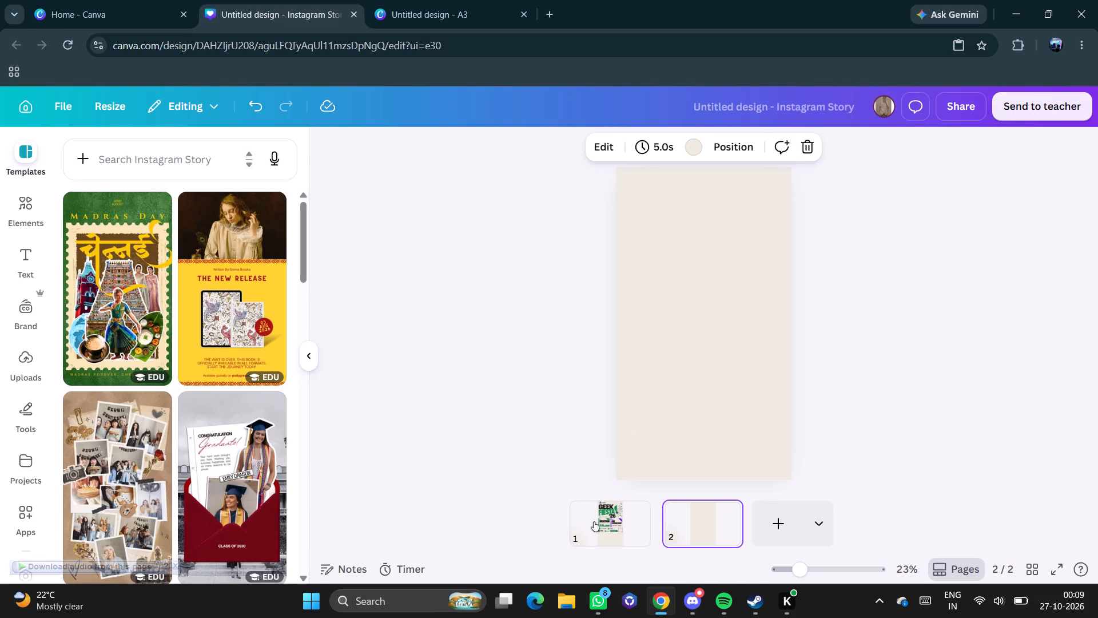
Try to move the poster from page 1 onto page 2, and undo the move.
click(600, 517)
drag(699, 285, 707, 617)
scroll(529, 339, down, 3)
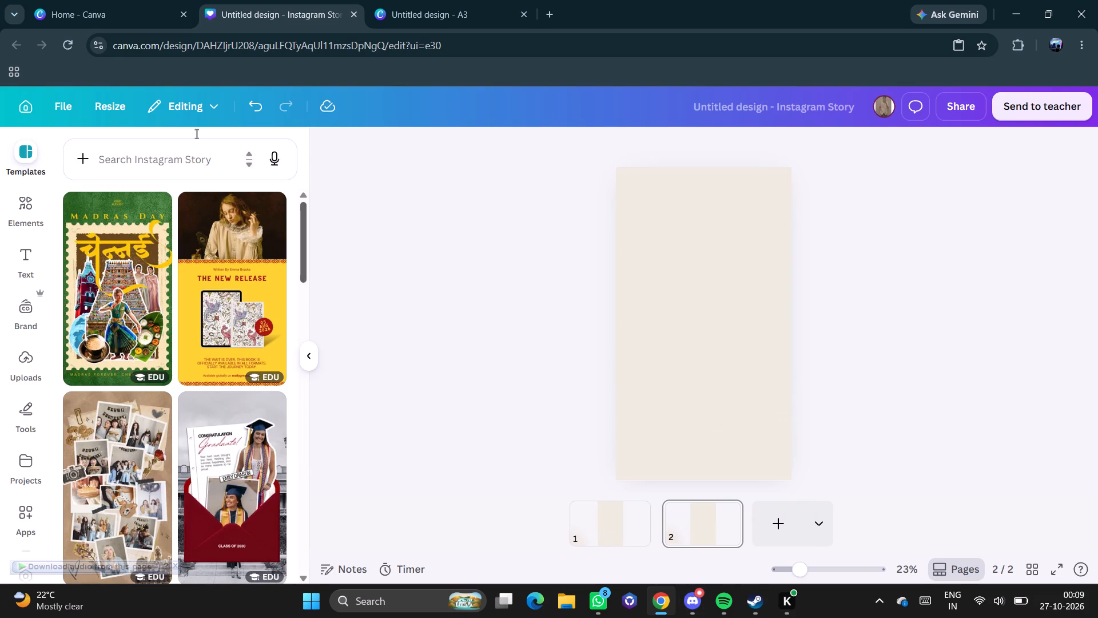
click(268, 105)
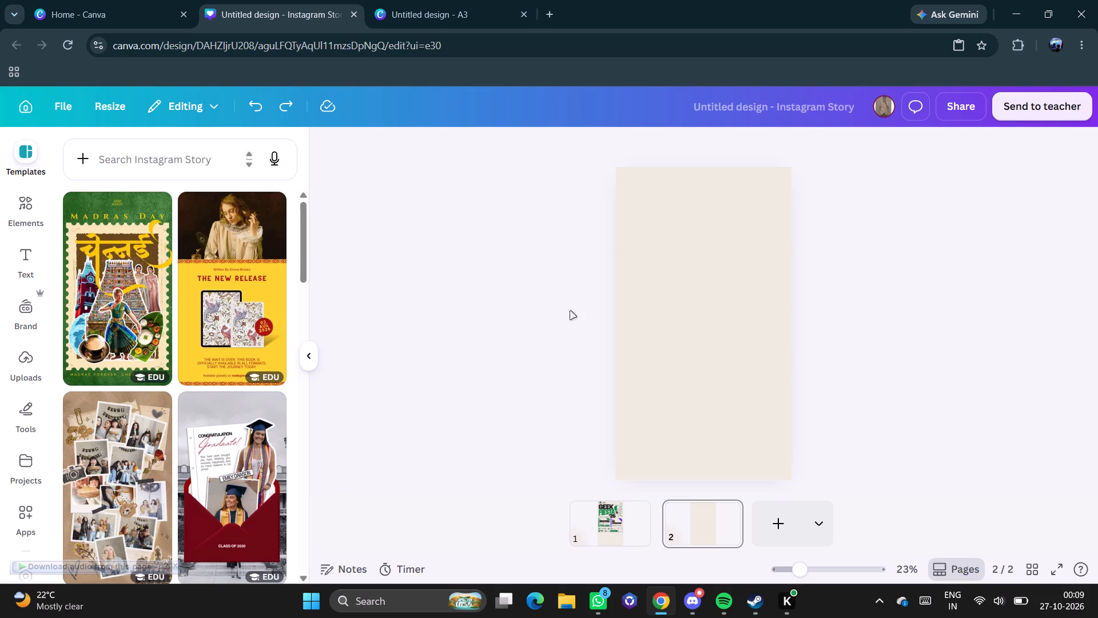
Move the Geek Fiesta poster from page 1 onto page 2, leaving page 1 with only its beige background.
scroll(571, 307, up, 3)
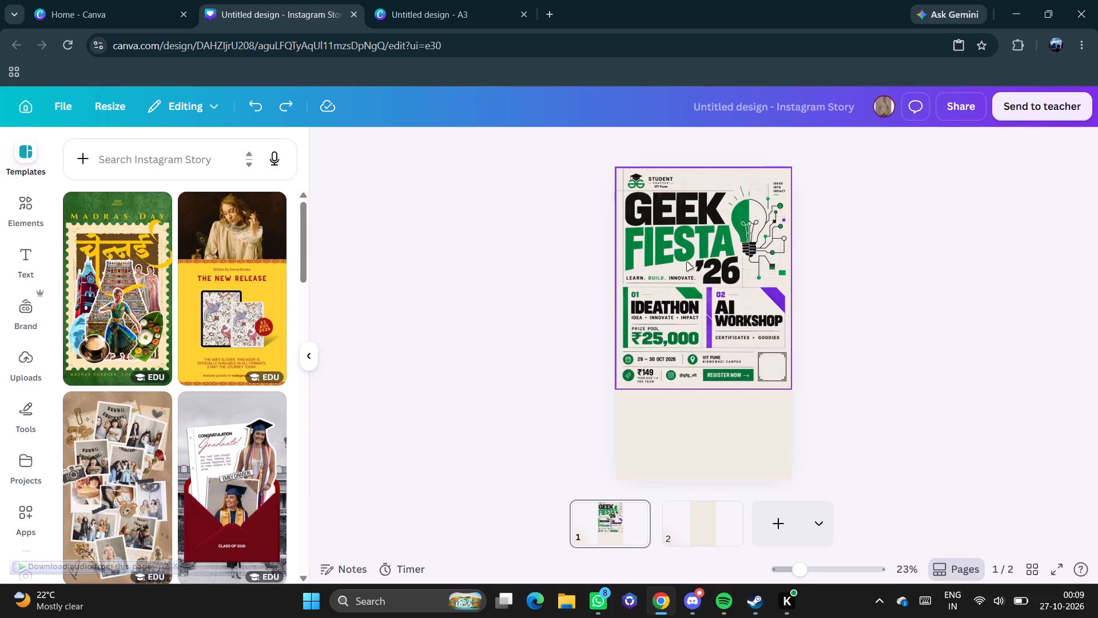
drag(695, 260, 855, 316)
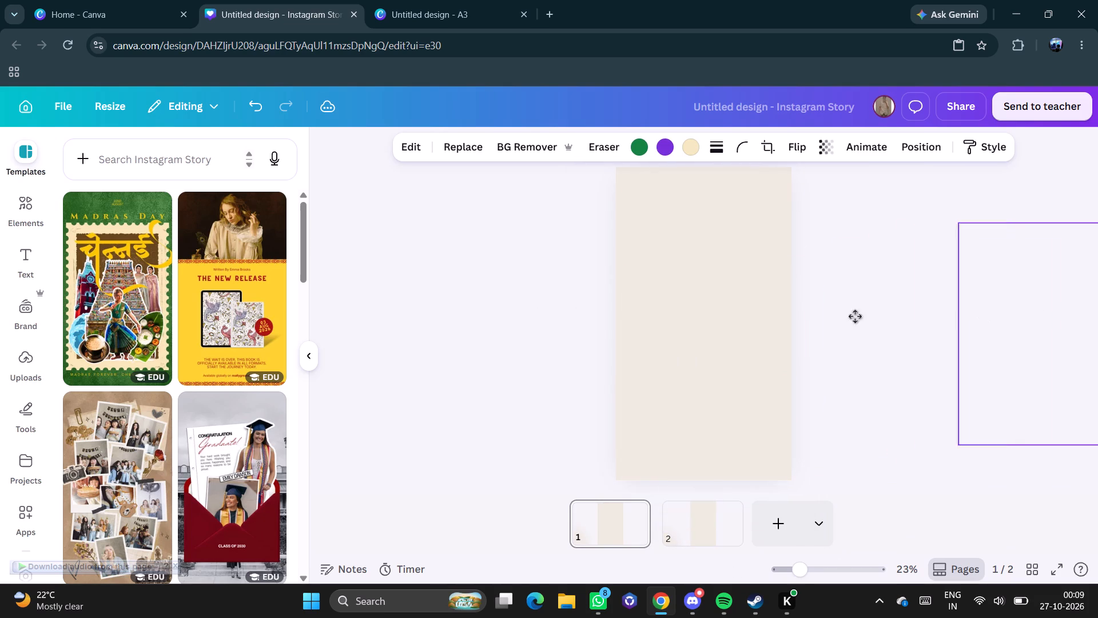
drag(855, 316, 692, 314)
scroll(502, 284, down, 4)
scroll(502, 284, up, 1)
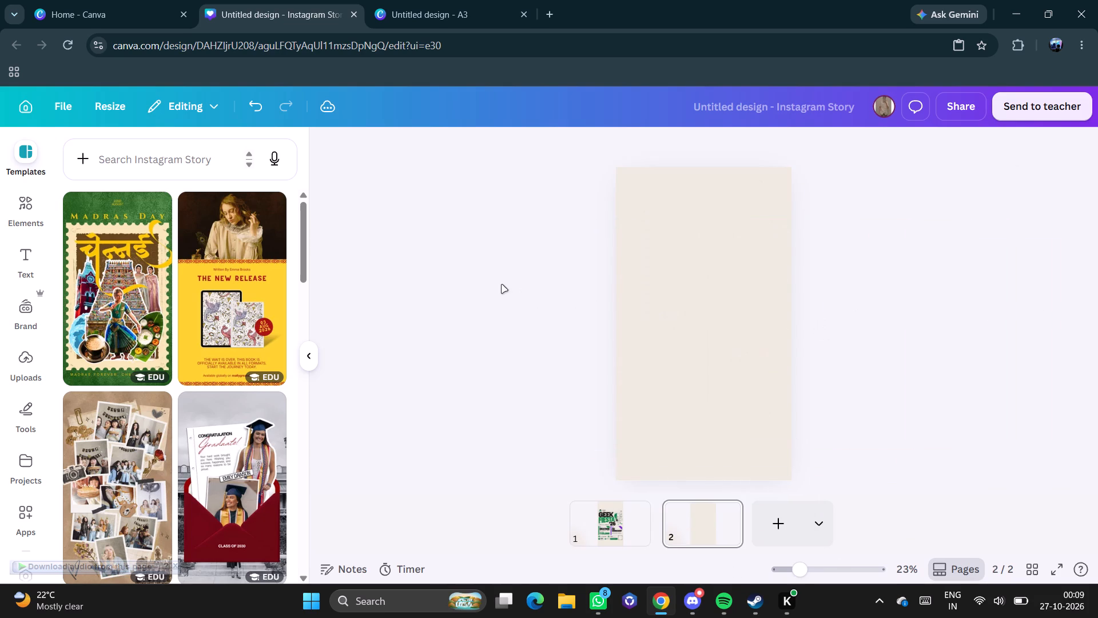
drag(663, 298, 705, 598)
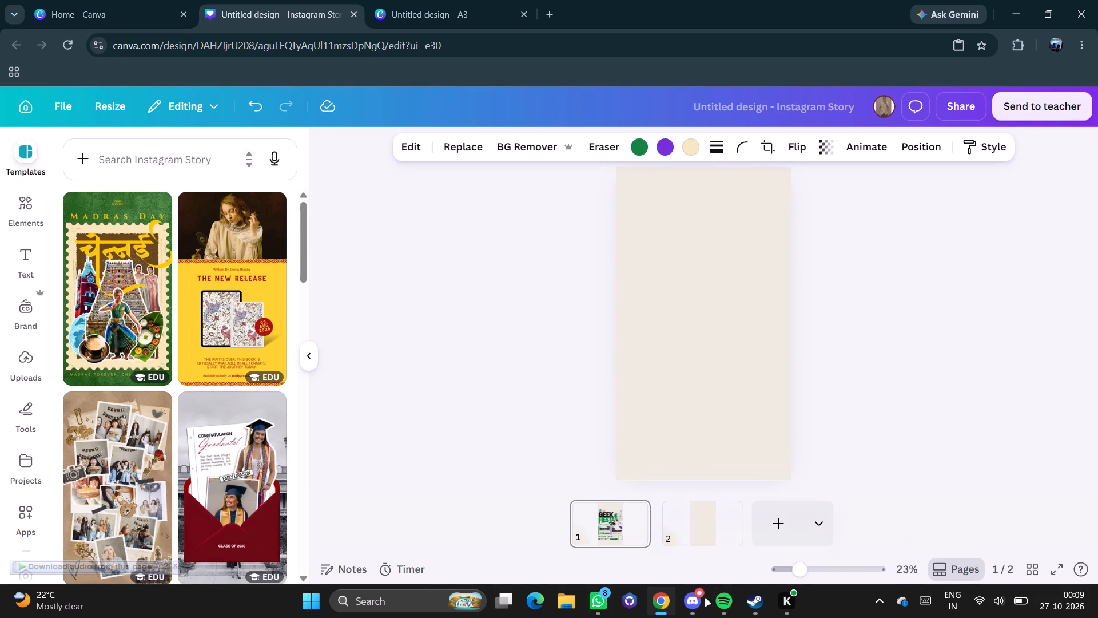
drag(705, 598, 694, 526)
scroll(719, 605, down, 2)
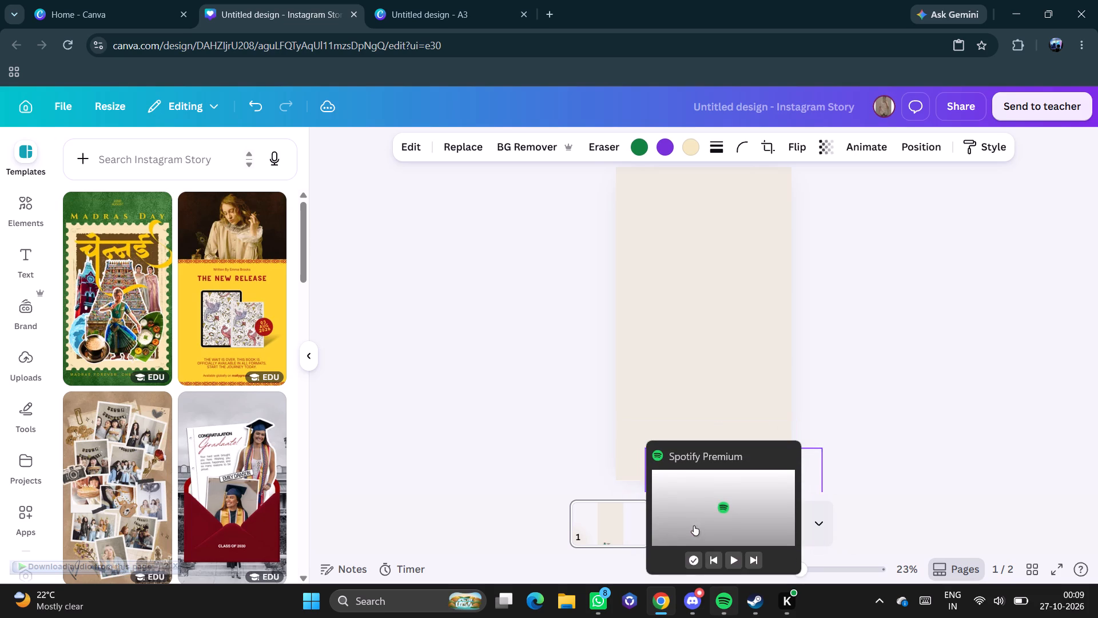
drag(694, 526, 673, 296)
click(487, 269)
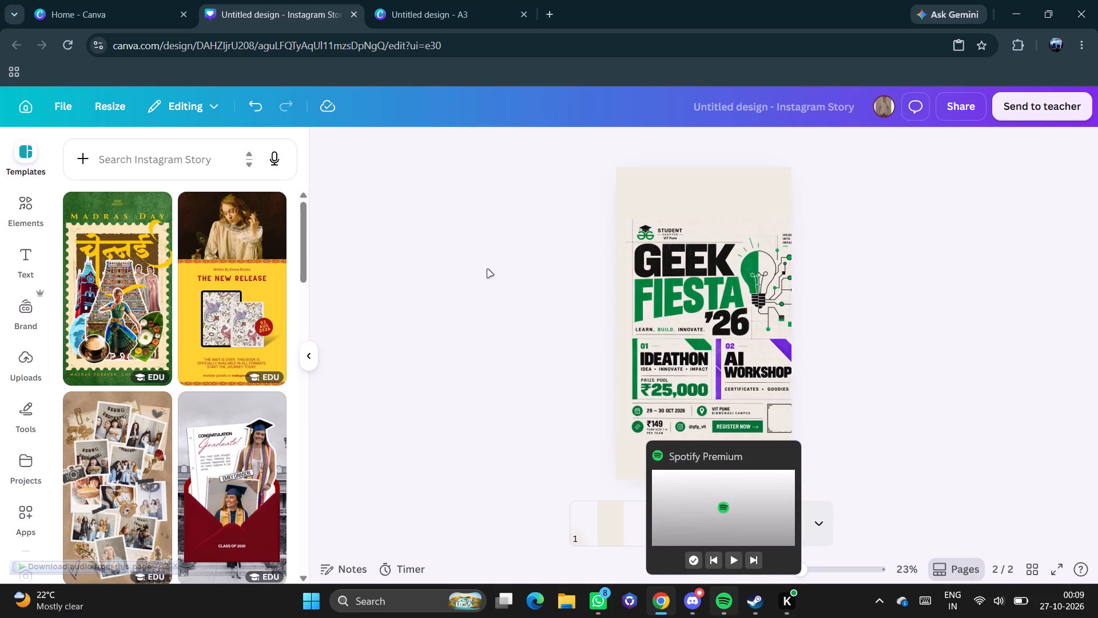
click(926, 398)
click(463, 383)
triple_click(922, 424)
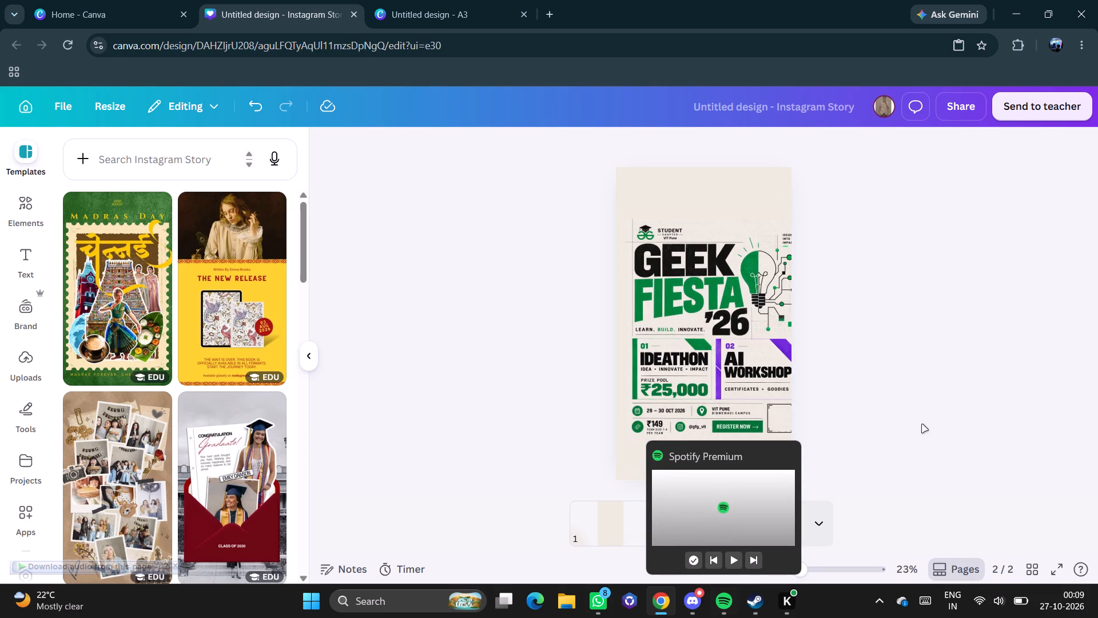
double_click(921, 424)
Switch to Spotify and play the track "faded" from the beginning.
click(733, 598)
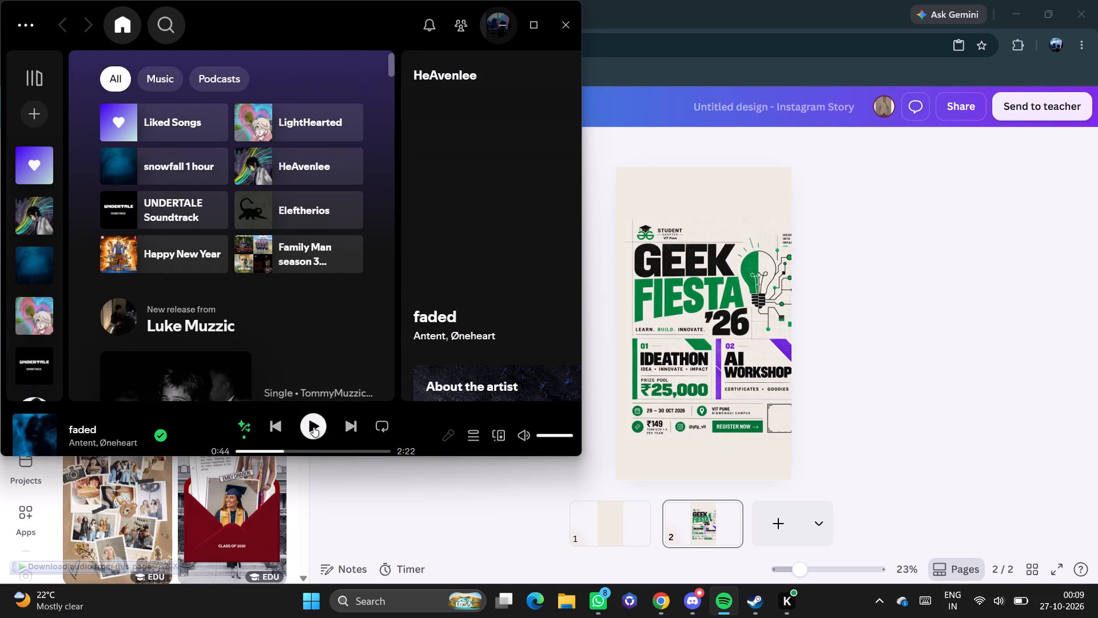
click(313, 427)
drag(279, 450, 185, 455)
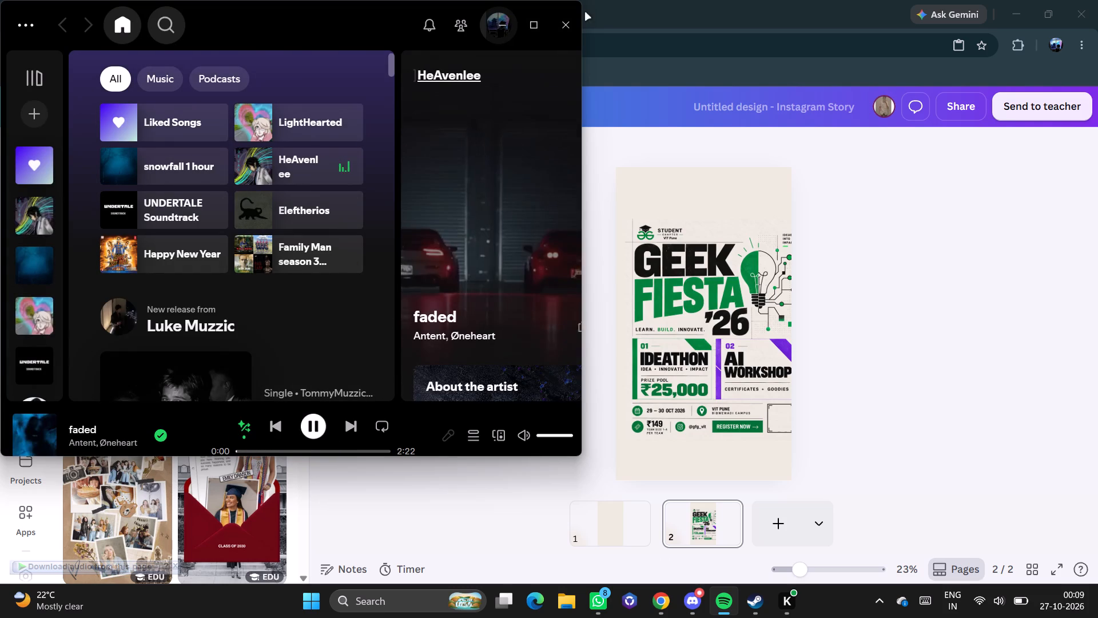
Maximise the Spotify window, expand the library, open the HeAvenlee playlist and minimise the window.
click(540, 16)
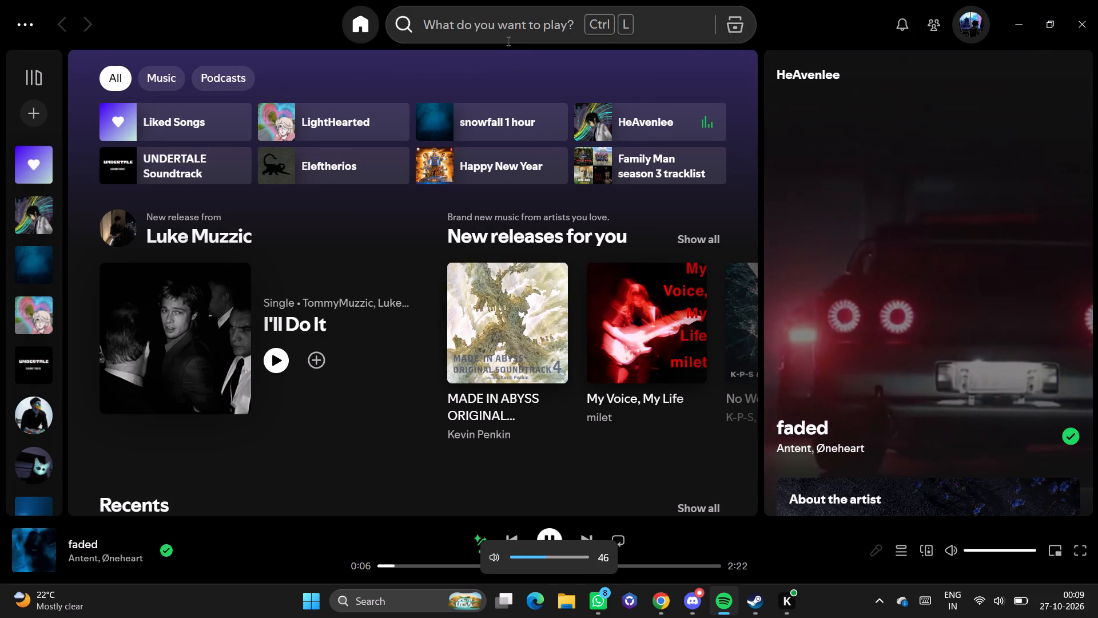
click(38, 70)
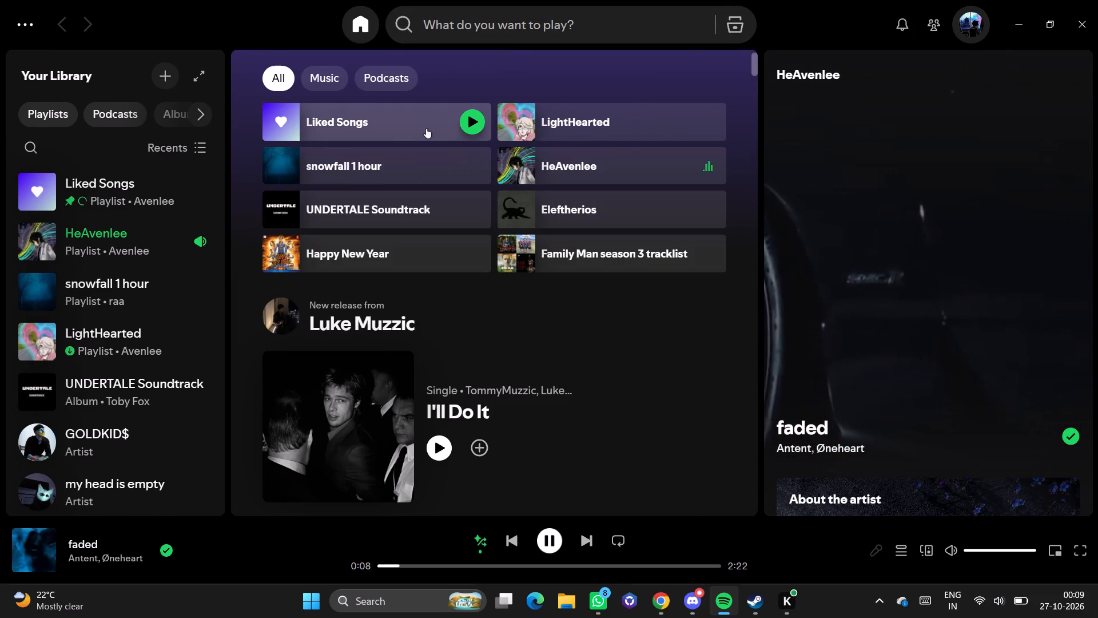
click(389, 129)
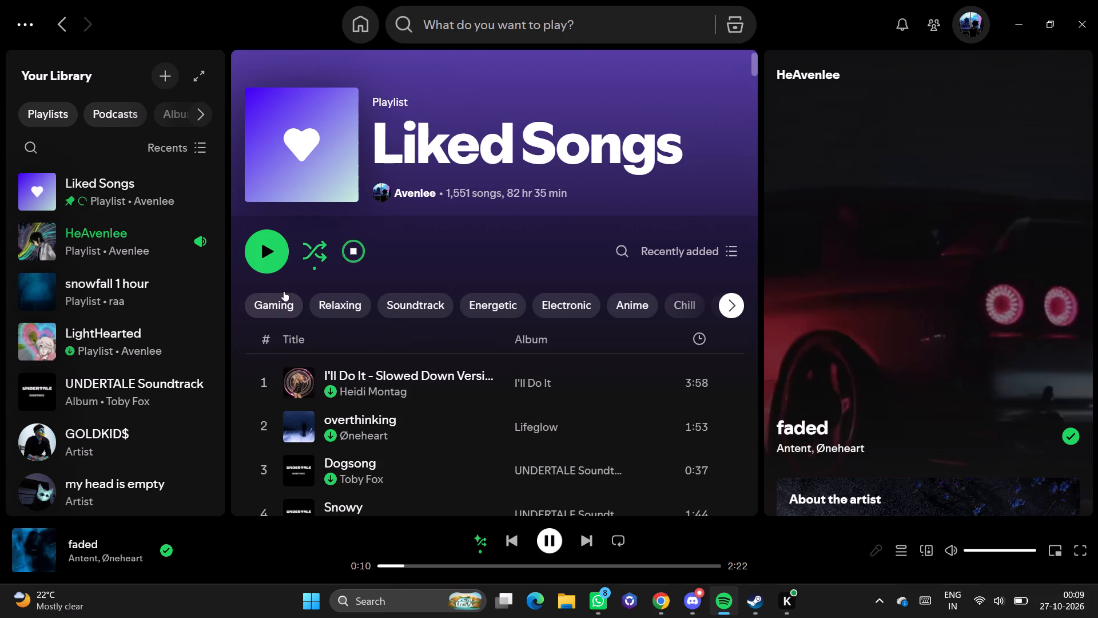
click(161, 241)
click(1013, 29)
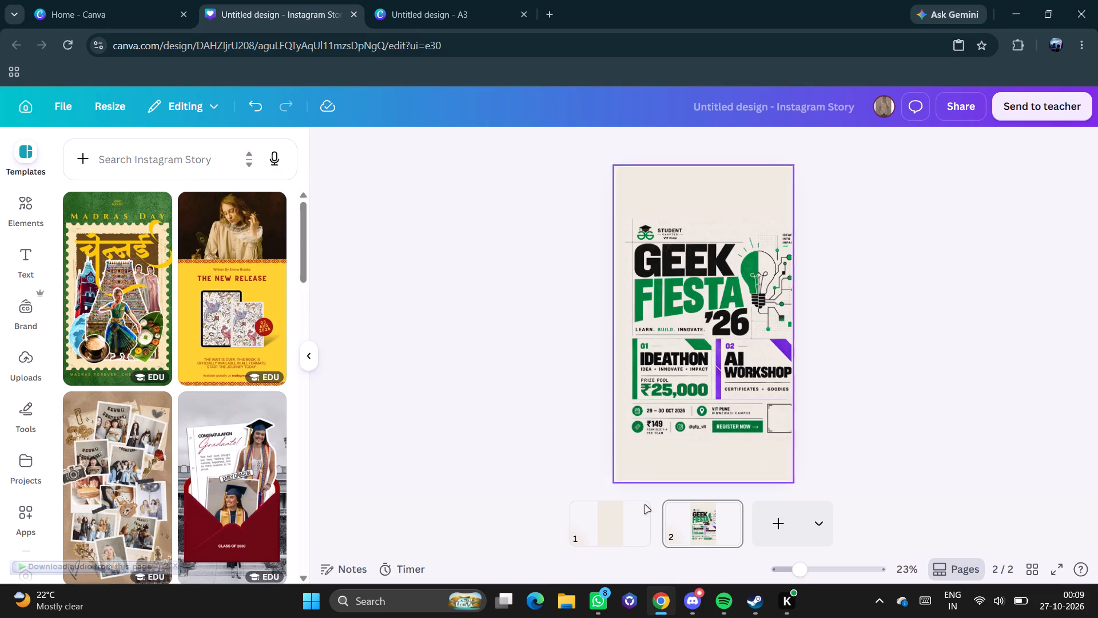
Bring Spotify back and narrow the now-playing pane to widen the HeAvenlee playlist view.
click(727, 607)
drag(762, 236, 838, 219)
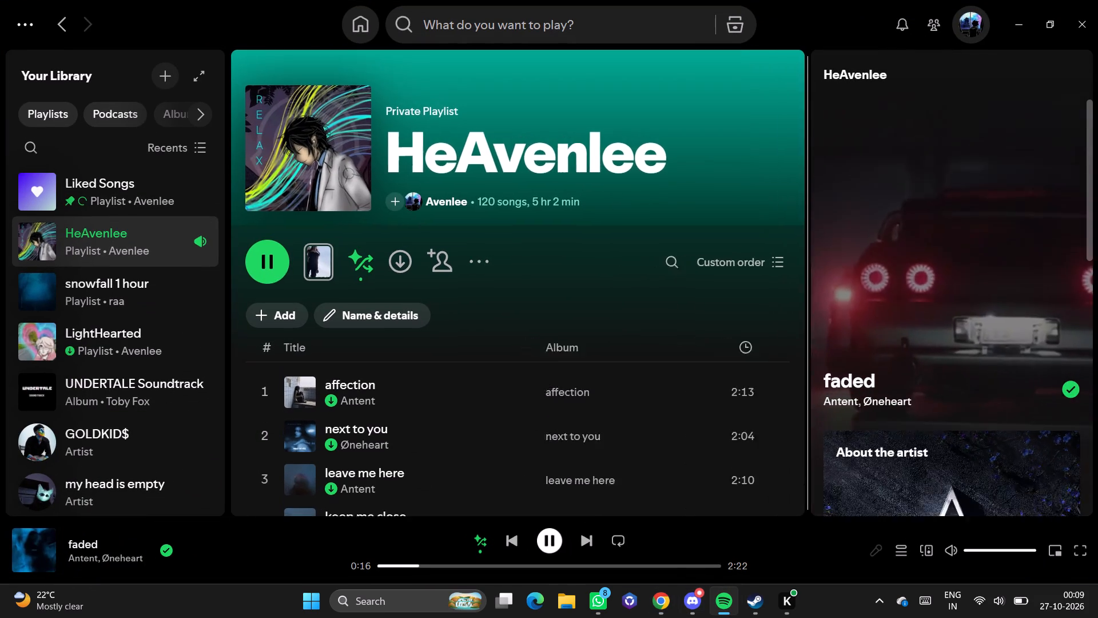
drag(838, 219, 902, 206)
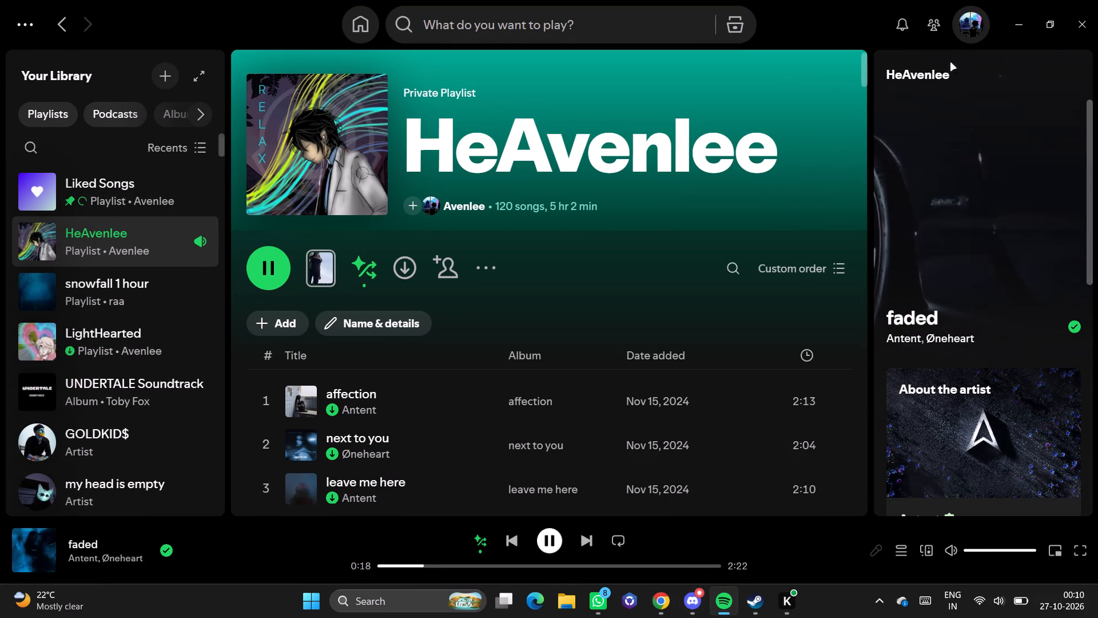
Widen Spotify's now-playing pane slightly, and minimise Spotify to return to the Canva story in Chrome.
drag(869, 113, 831, 121)
click(1025, 15)
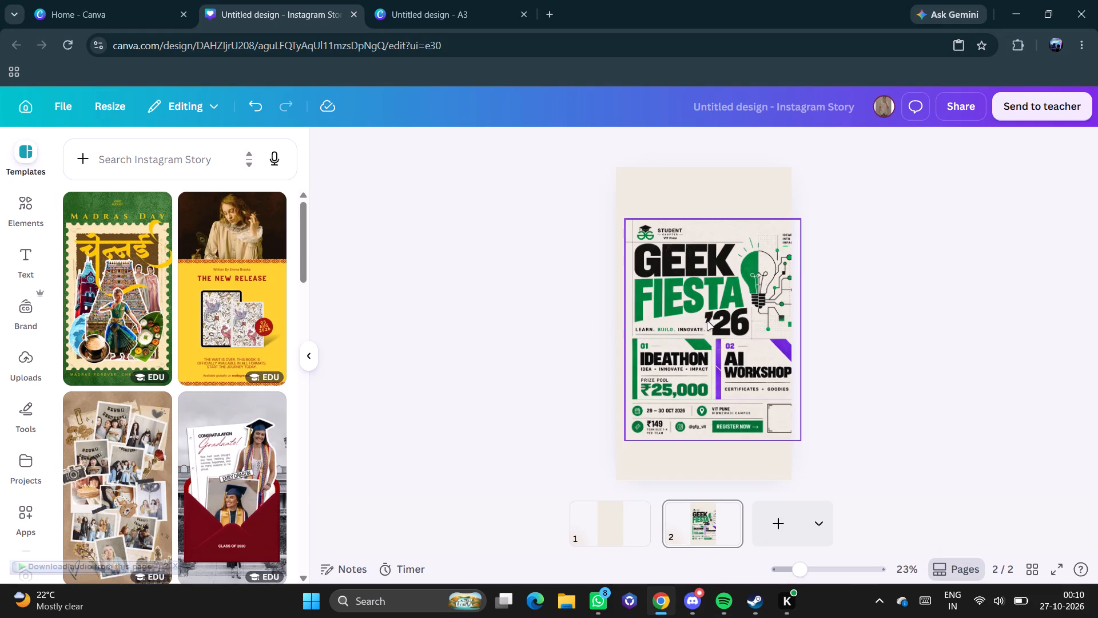
Move the Geek Fiesta poster on page 2 up so it sits flush with the page's top edge.
click(707, 322)
drag(706, 322, 694, 268)
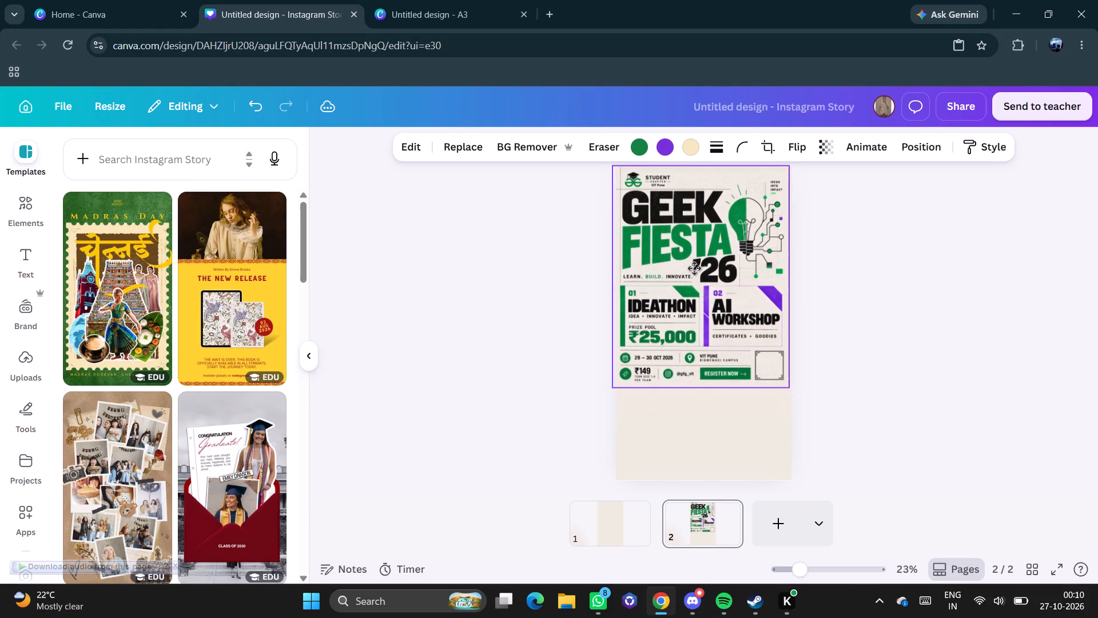
drag(694, 268, 698, 271)
click(474, 280)
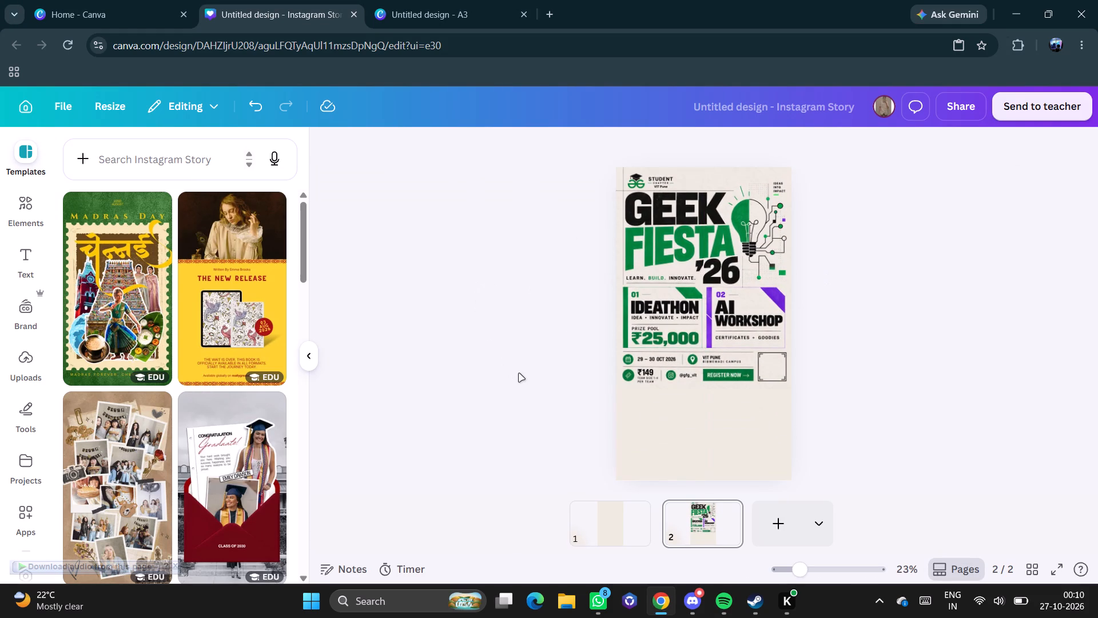
Copy the Student Chapter logo, GEEK FIESTA '26 title and tagline from page 1 of the A3 design onto the story's page 1.
scroll(519, 373, up, 1)
click(453, 5)
click(451, 326)
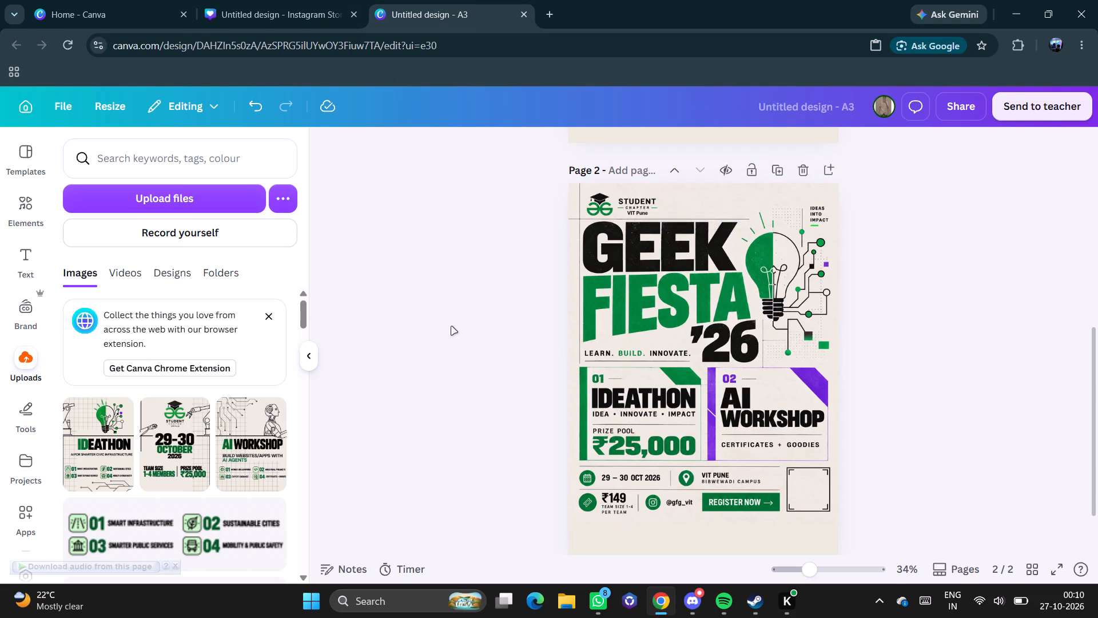
scroll(451, 326, up, 8)
drag(481, 405, 806, 228)
right_click(695, 271)
click(745, 202)
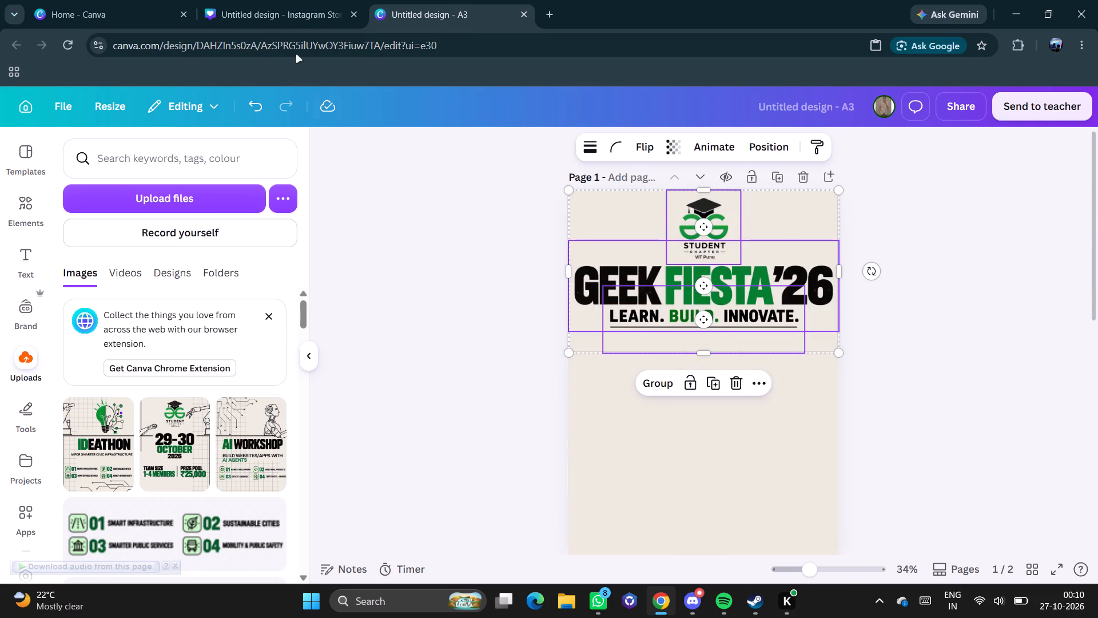
click(286, 8)
right_click(684, 312)
click(711, 328)
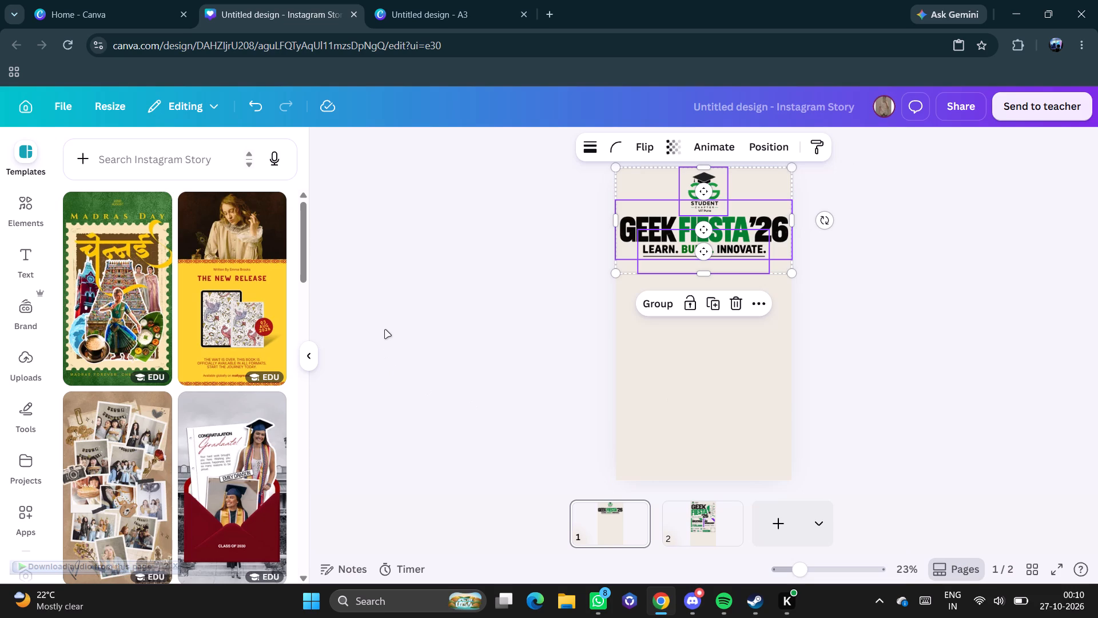
click(397, 323)
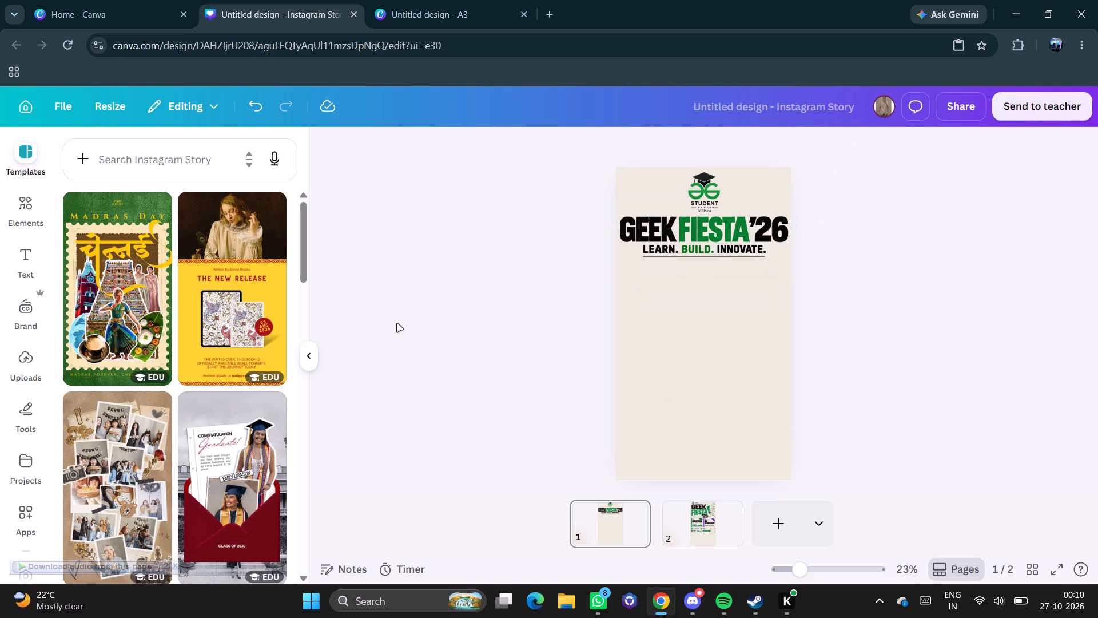
Add the uploaded green lightbulb-with-circuit image to page 1 of the story.
scroll(405, 323, down, 2)
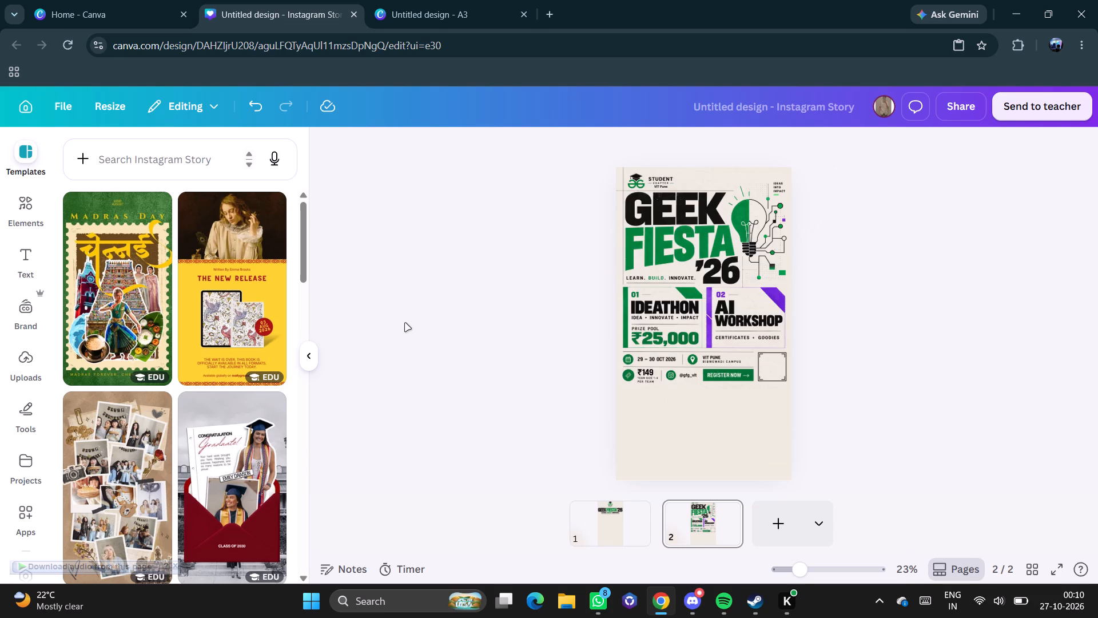
scroll(441, 314, up, 3)
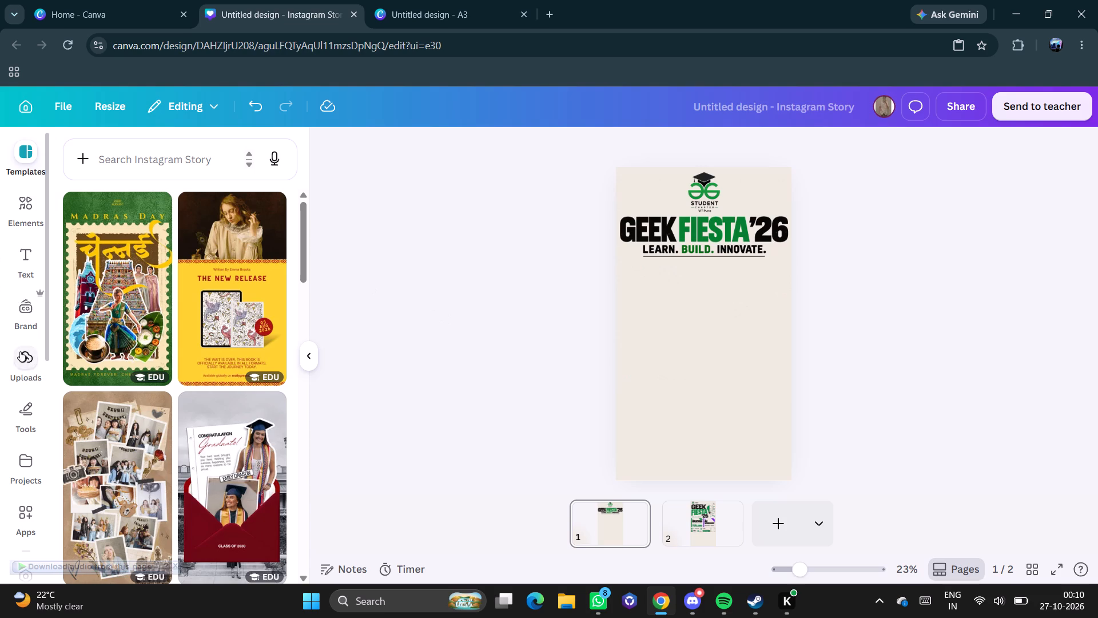
click(32, 373)
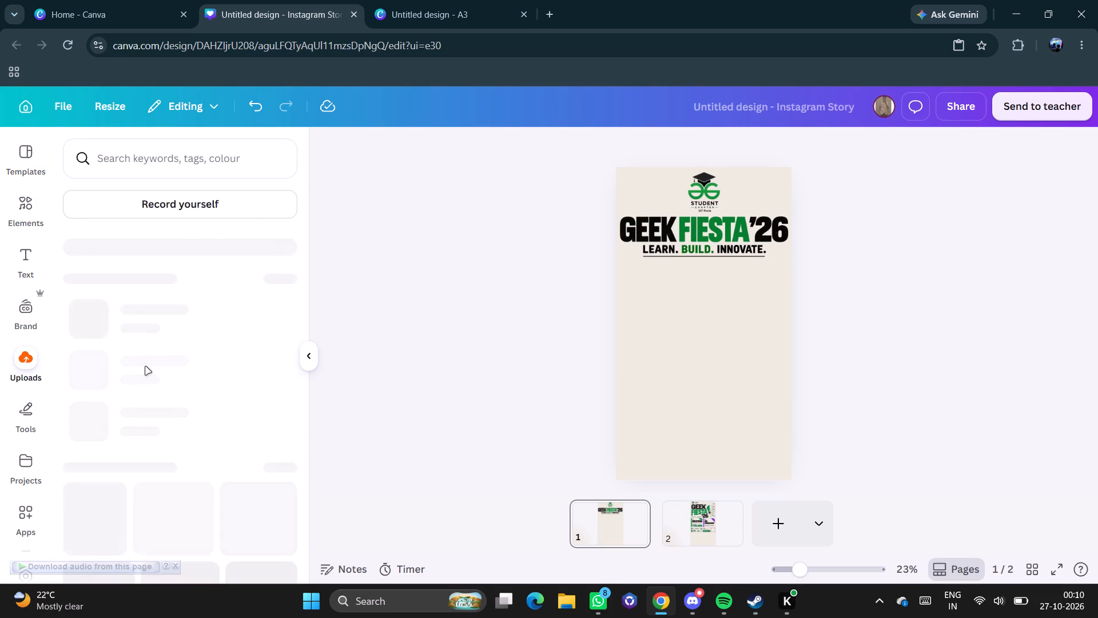
scroll(184, 365, down, 4)
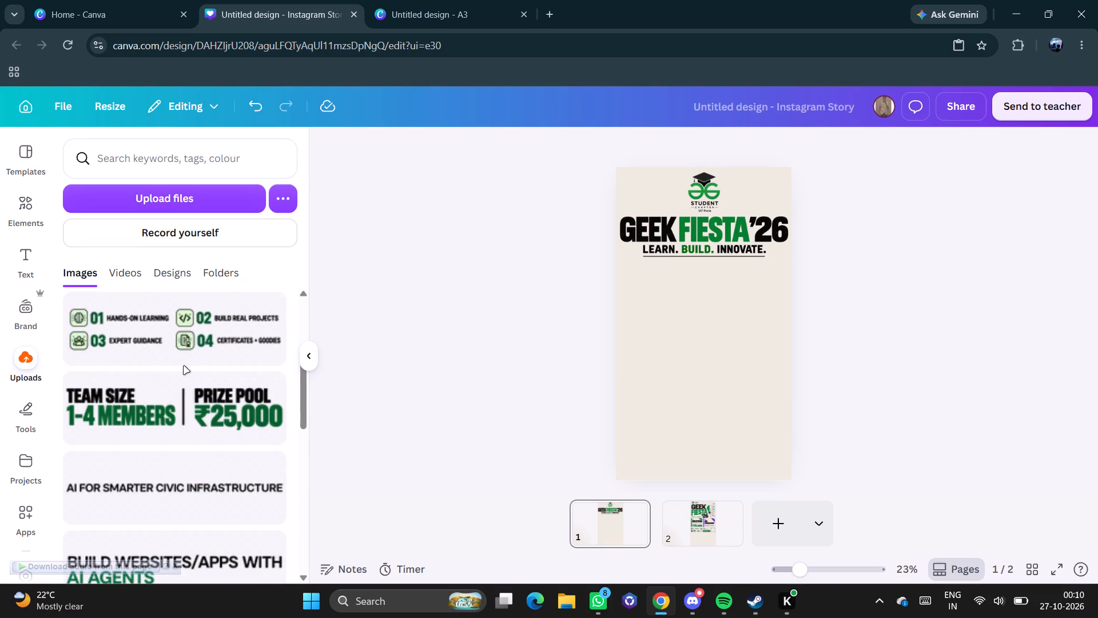
scroll(184, 366, down, 9)
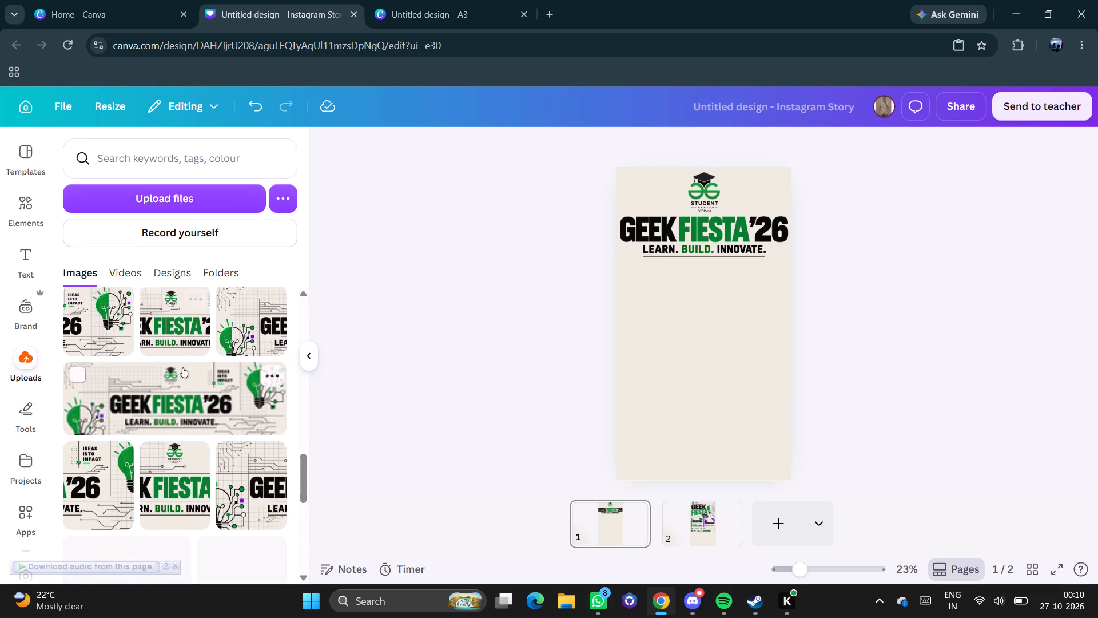
scroll(182, 368, down, 7)
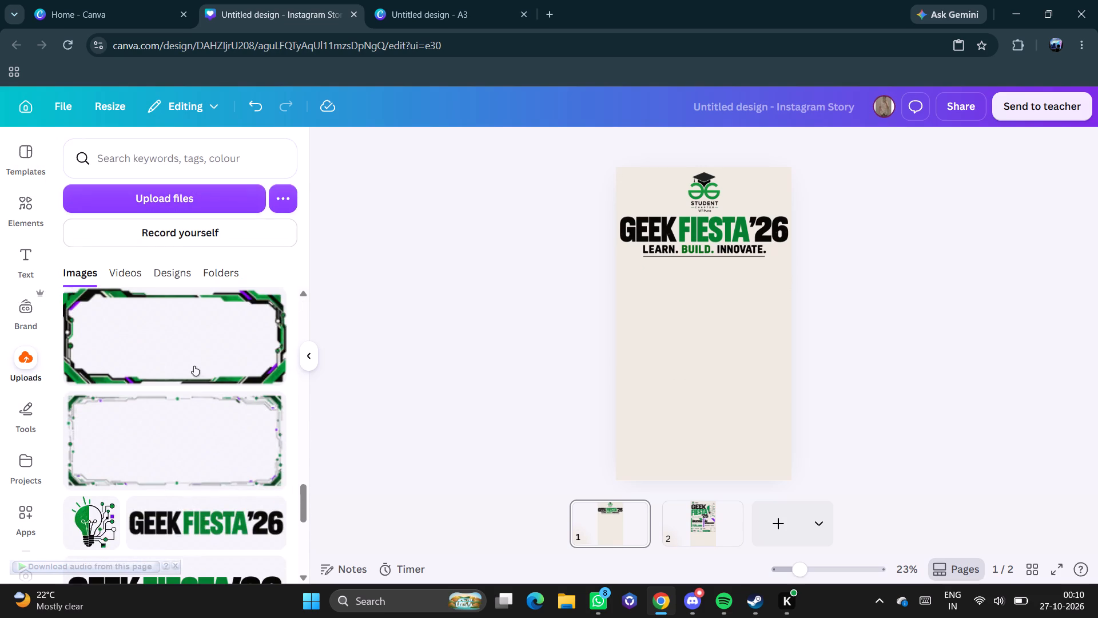
scroll(199, 365, down, 2)
click(101, 388)
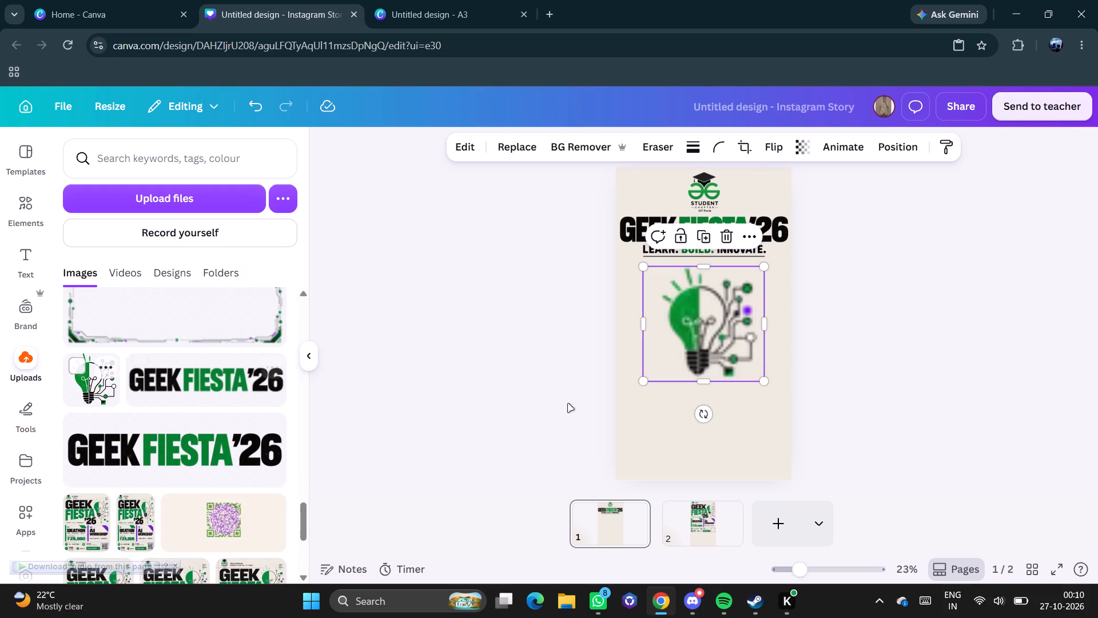
Move the lightbulb image to the horizontal centre of page 1, just above the bottom edge.
drag(715, 341, 729, 430)
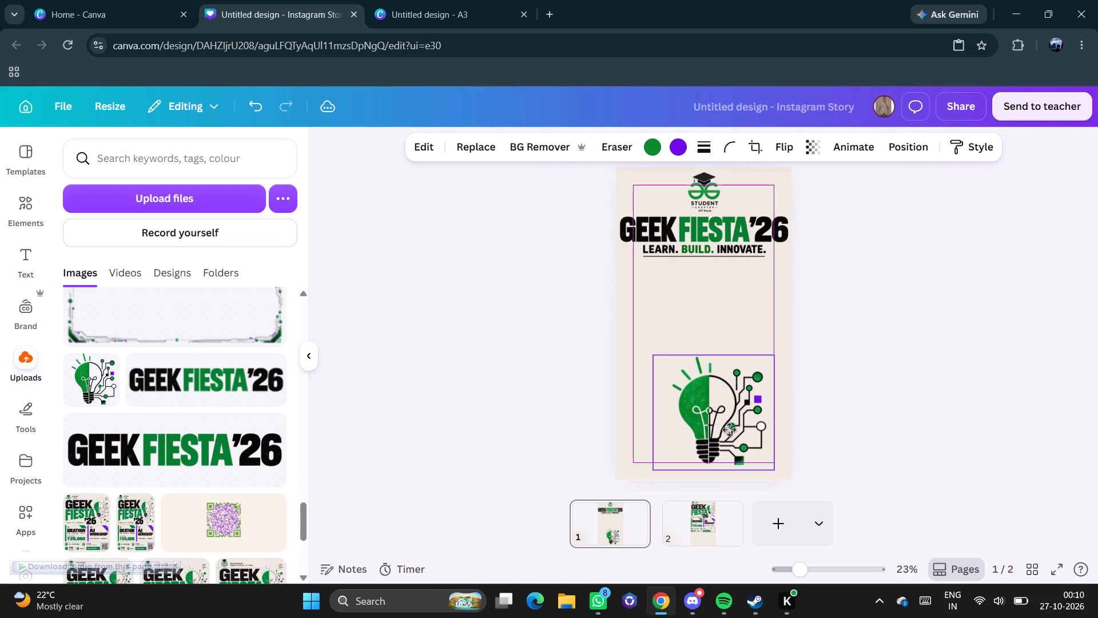
drag(729, 430, 718, 438)
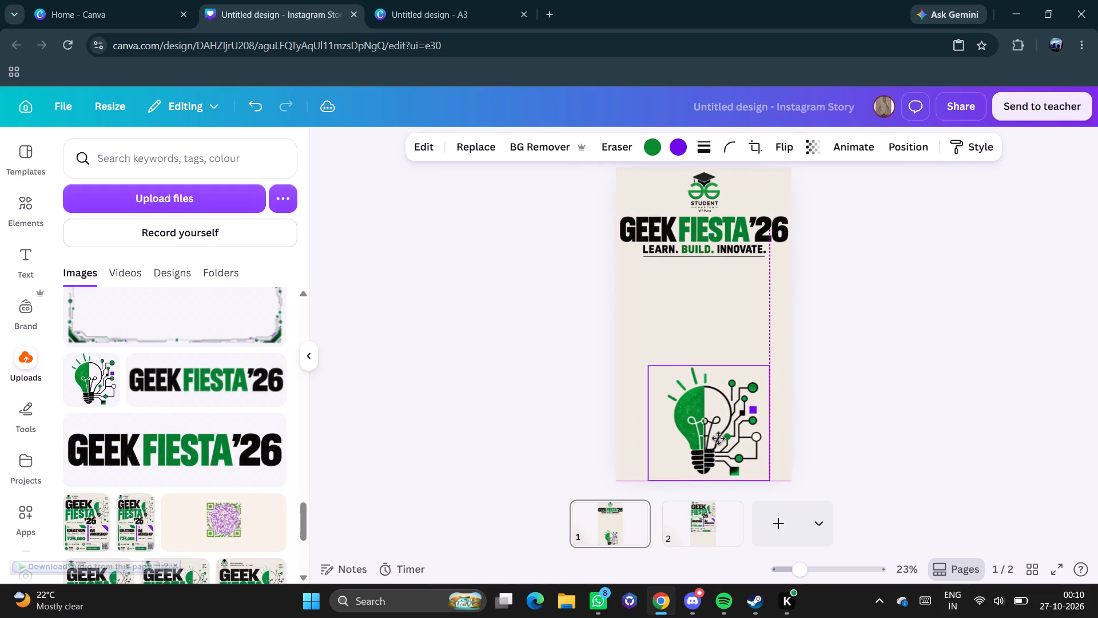
drag(718, 438, 705, 433)
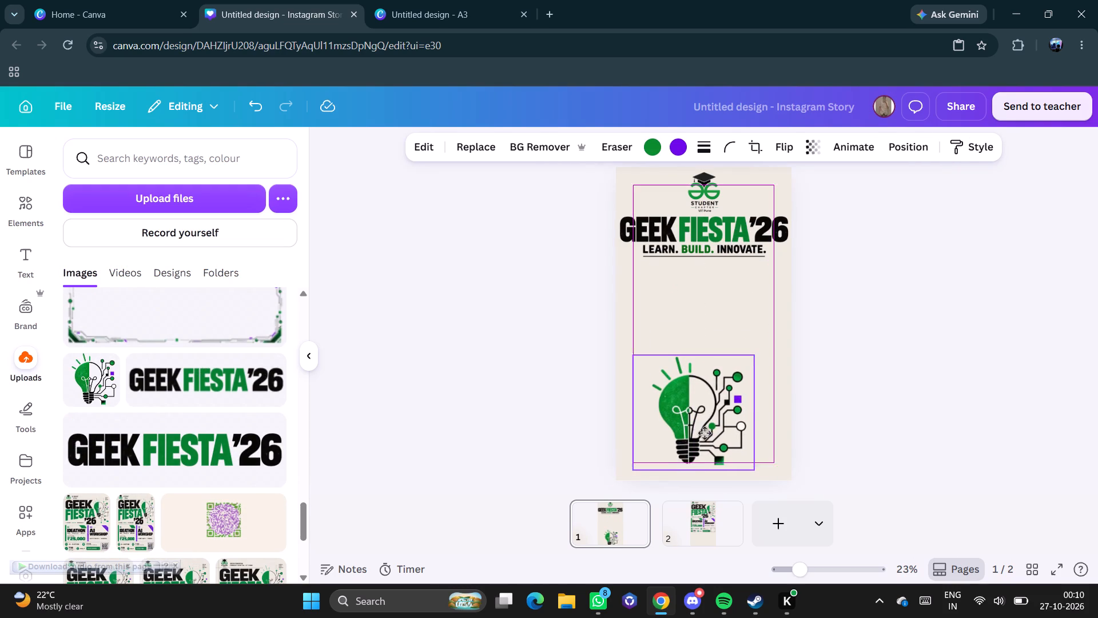
drag(705, 433, 714, 433)
click(461, 378)
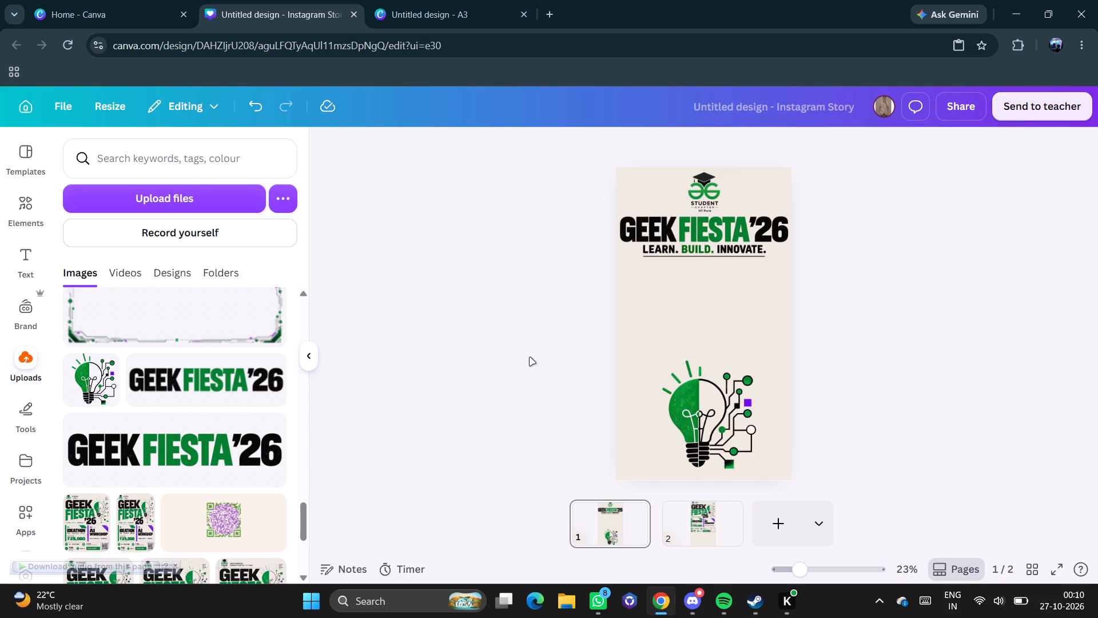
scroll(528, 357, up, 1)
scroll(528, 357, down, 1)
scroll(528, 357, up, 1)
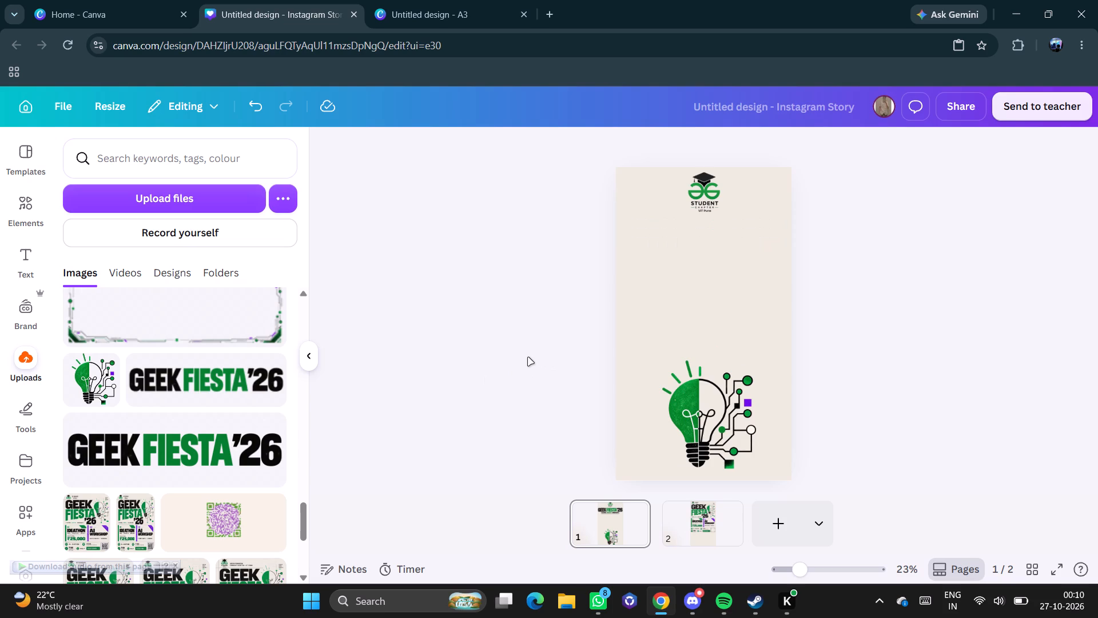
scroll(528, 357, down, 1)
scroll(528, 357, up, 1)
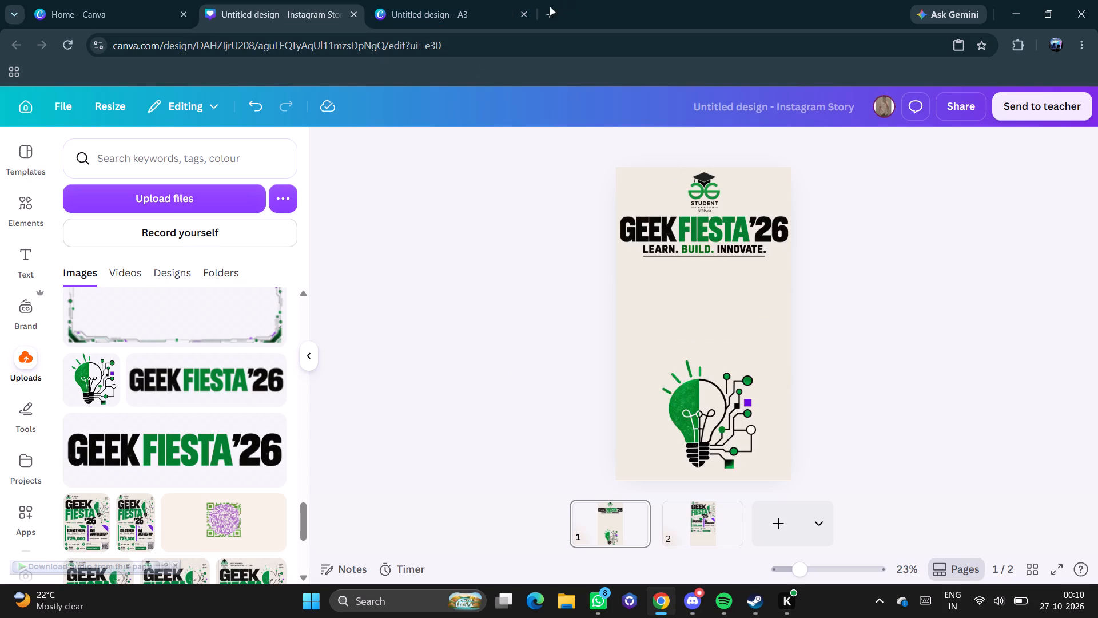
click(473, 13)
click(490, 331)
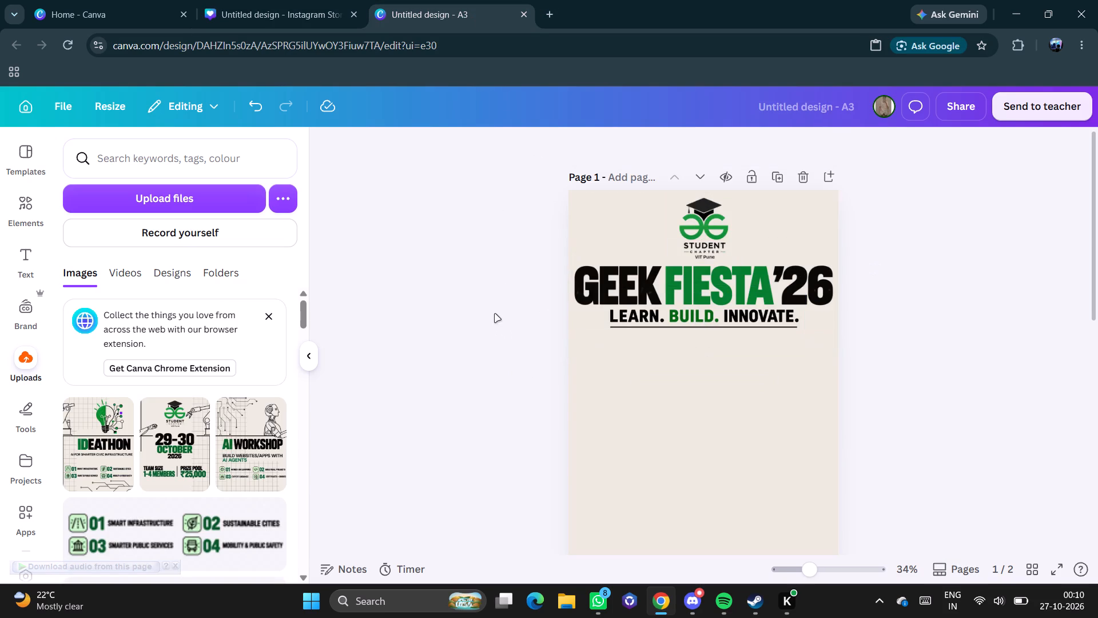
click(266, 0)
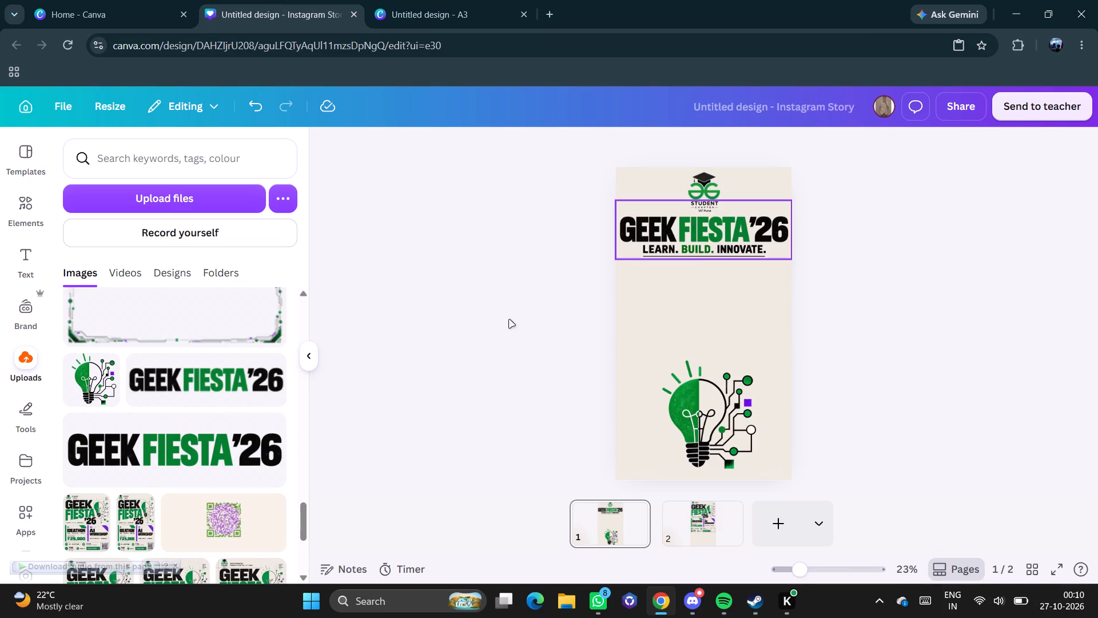
Close the A3 design and move its "Untitled Design" file to the bin from the refreshed Canva home page.
click(484, 22)
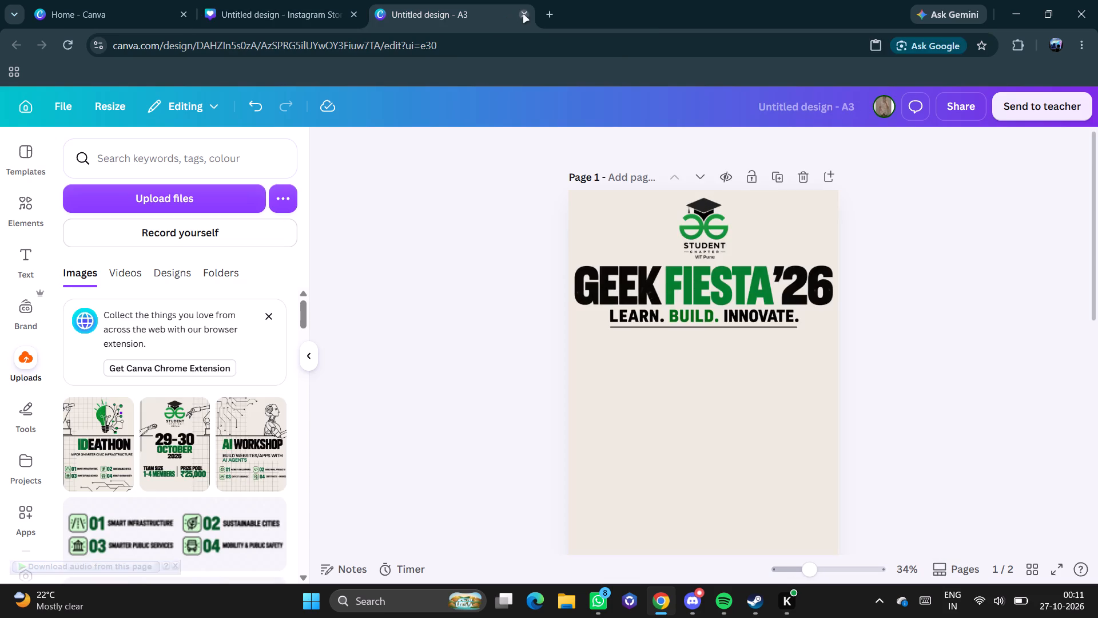
click(523, 14)
click(100, 13)
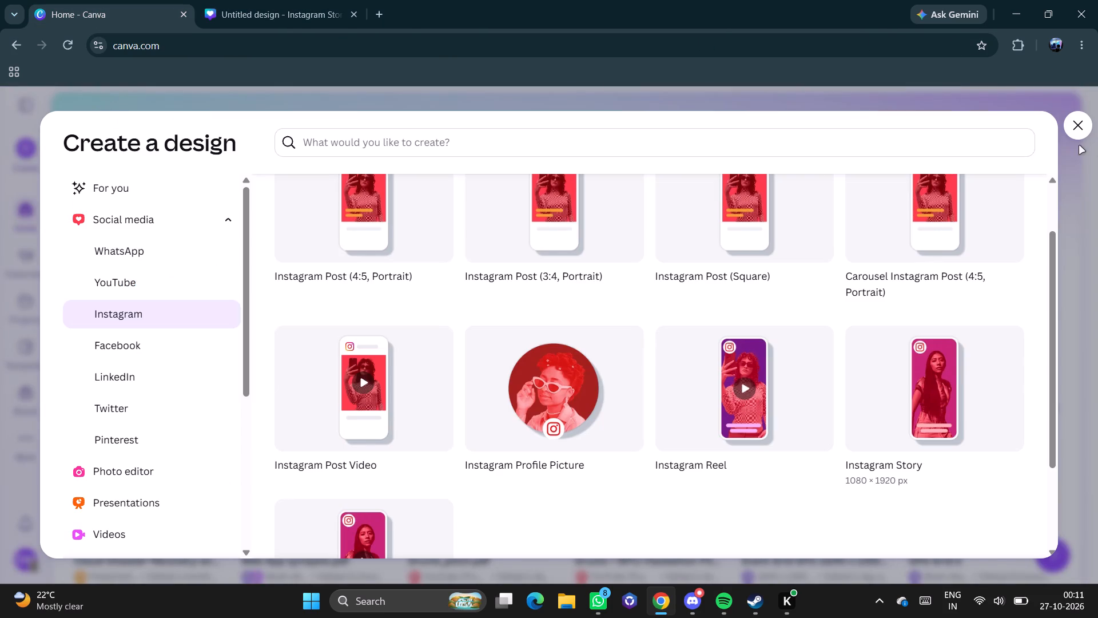
click(1082, 134)
click(71, 51)
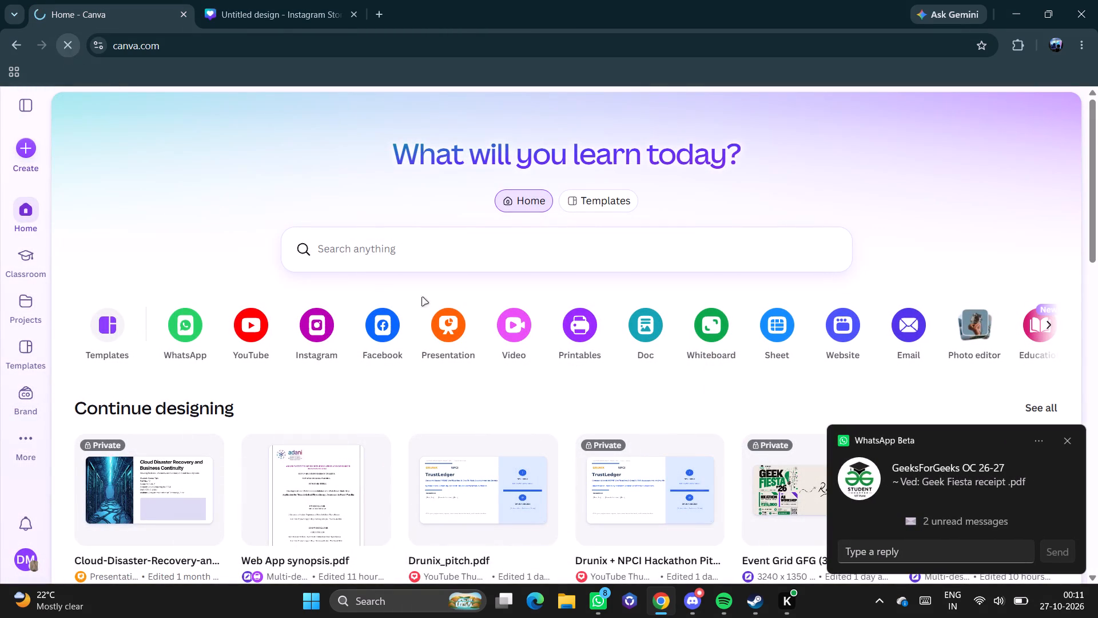
click(1067, 441)
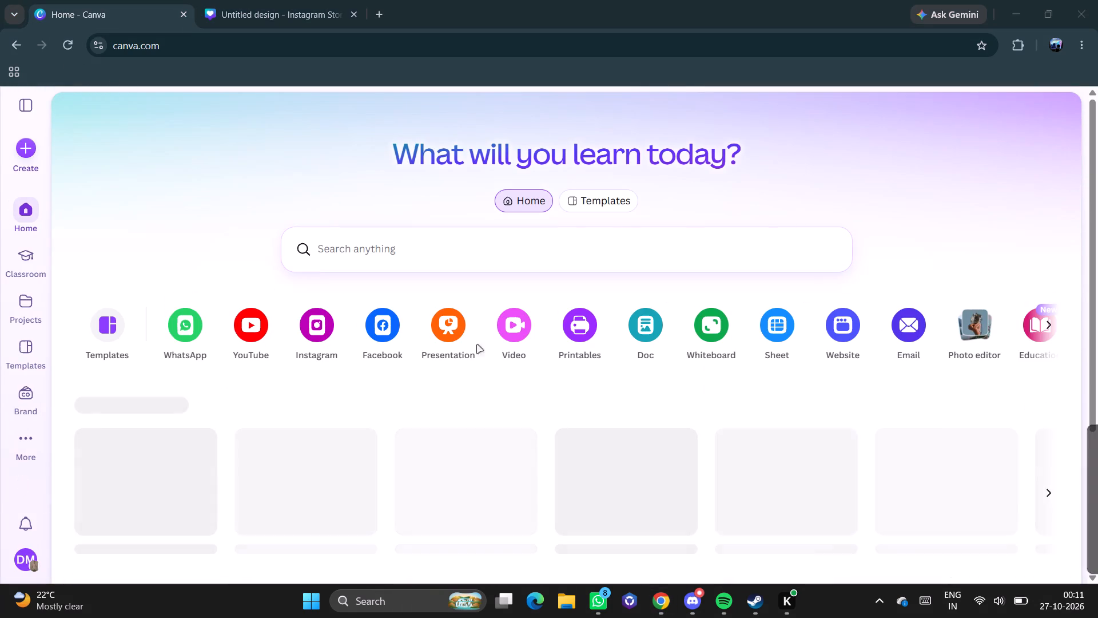
scroll(221, 221, down, 1)
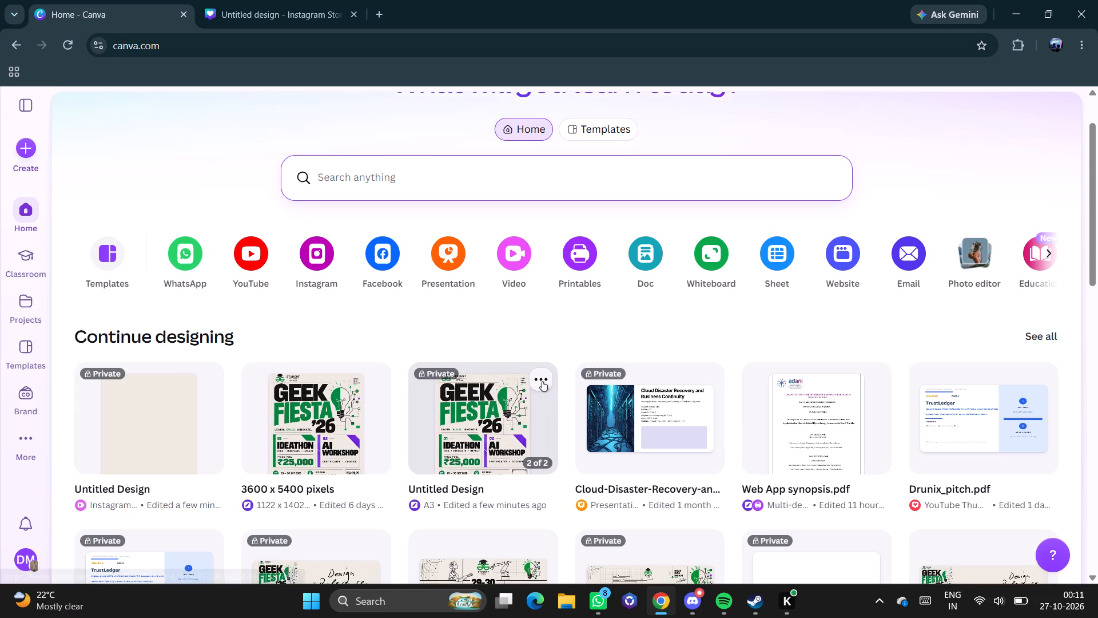
click(542, 382)
click(610, 560)
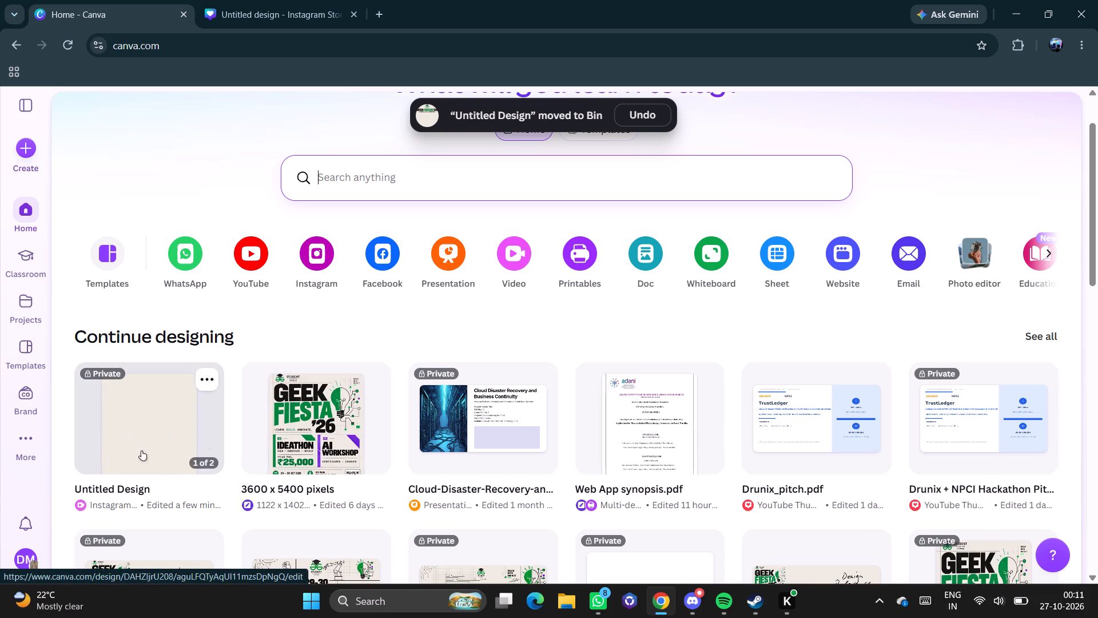
Rename the Instagram Story design as "Registration closed story".
click(276, 19)
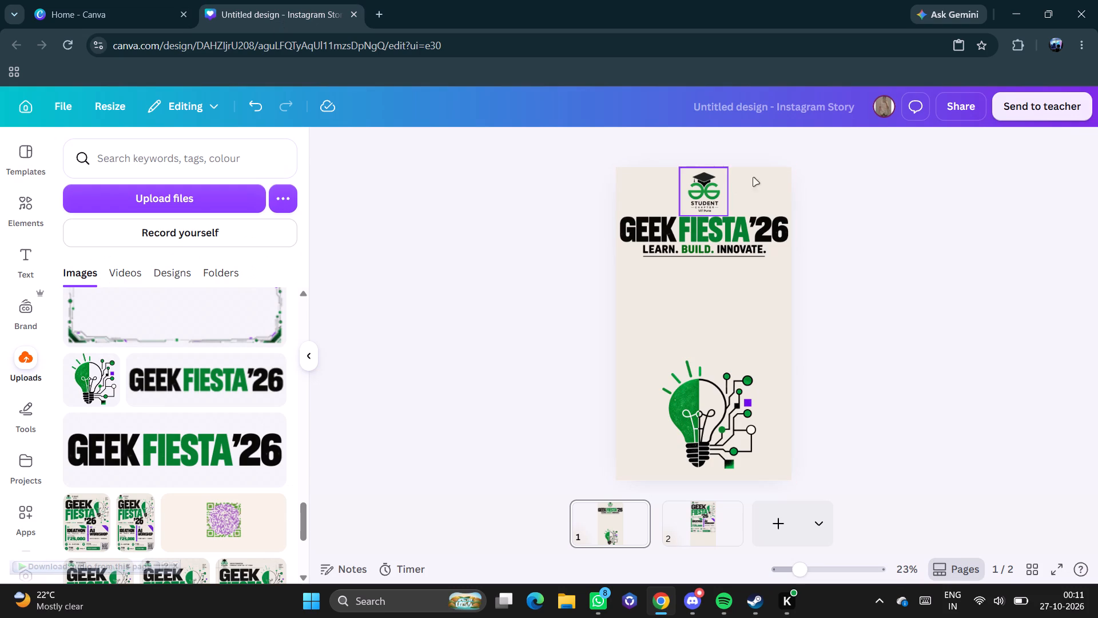
click(804, 110)
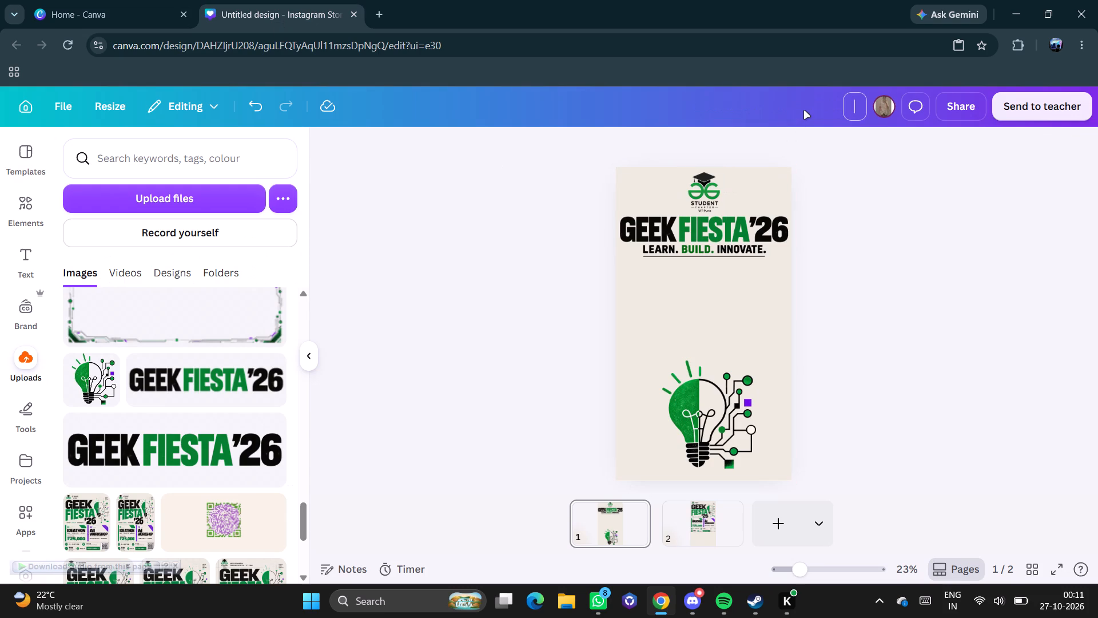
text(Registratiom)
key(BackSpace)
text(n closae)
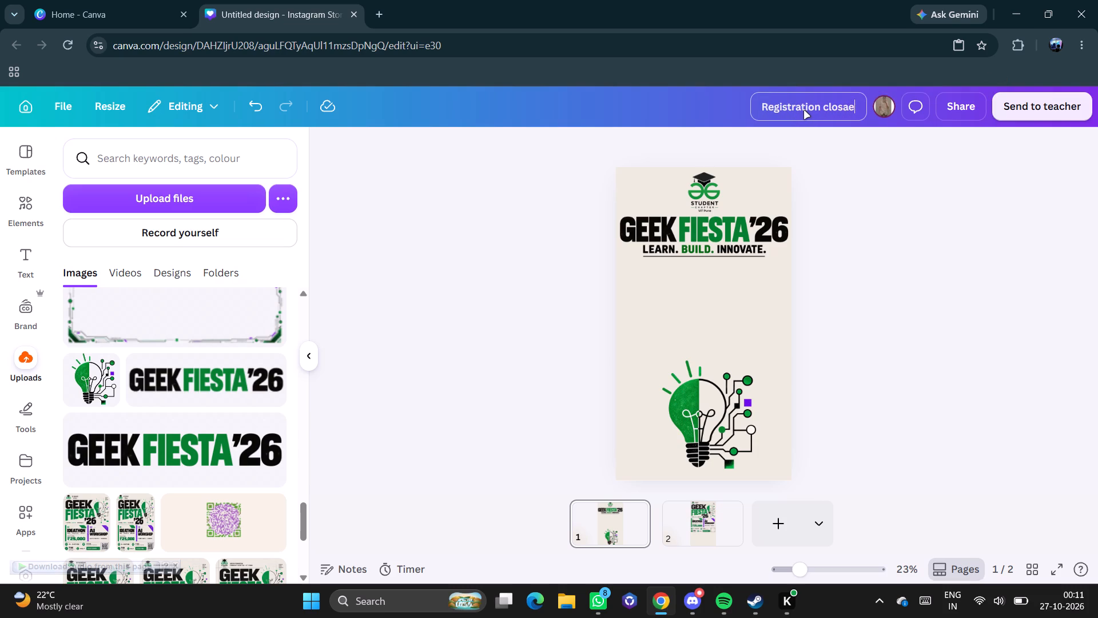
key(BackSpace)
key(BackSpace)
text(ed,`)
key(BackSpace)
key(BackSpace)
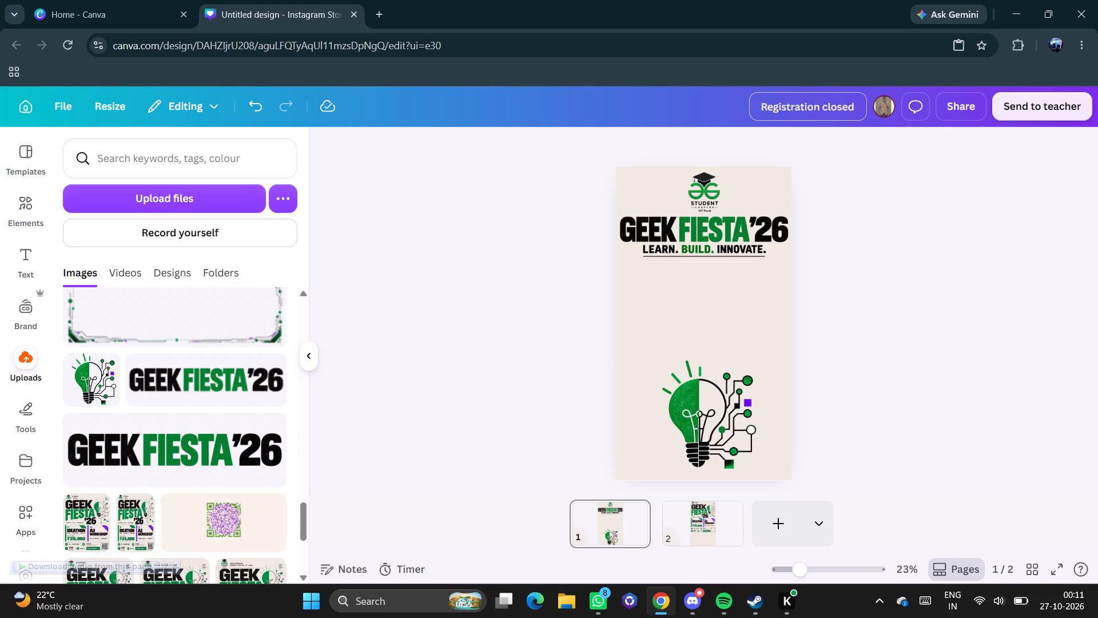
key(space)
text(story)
click(549, 183)
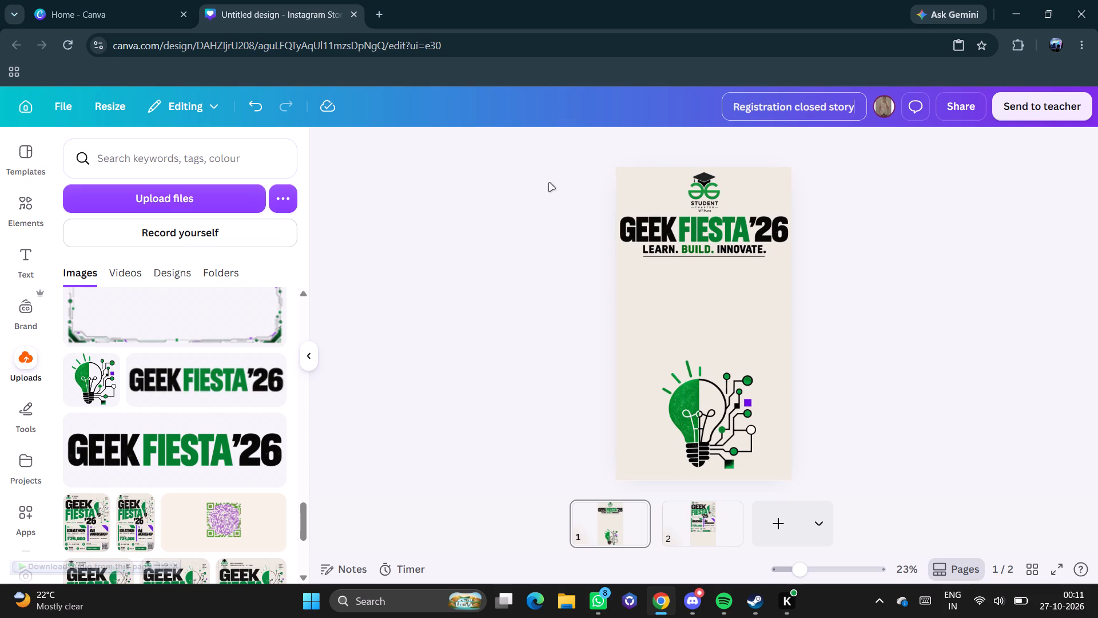
Reload the Canva home page and return to the Registration closed story design.
click(91, 4)
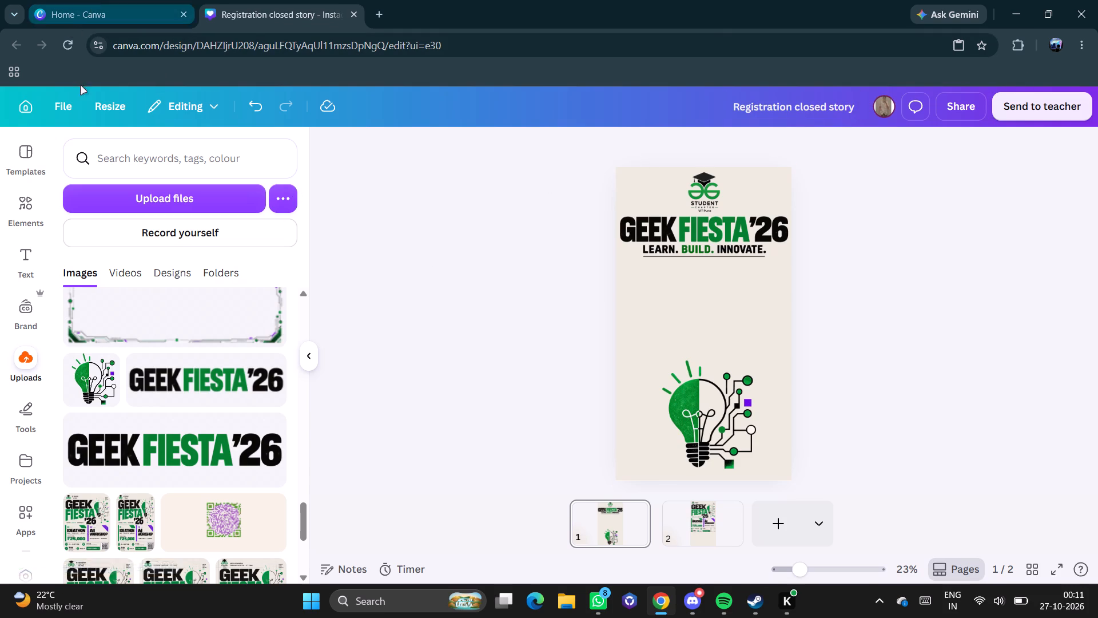
click(70, 43)
click(262, 10)
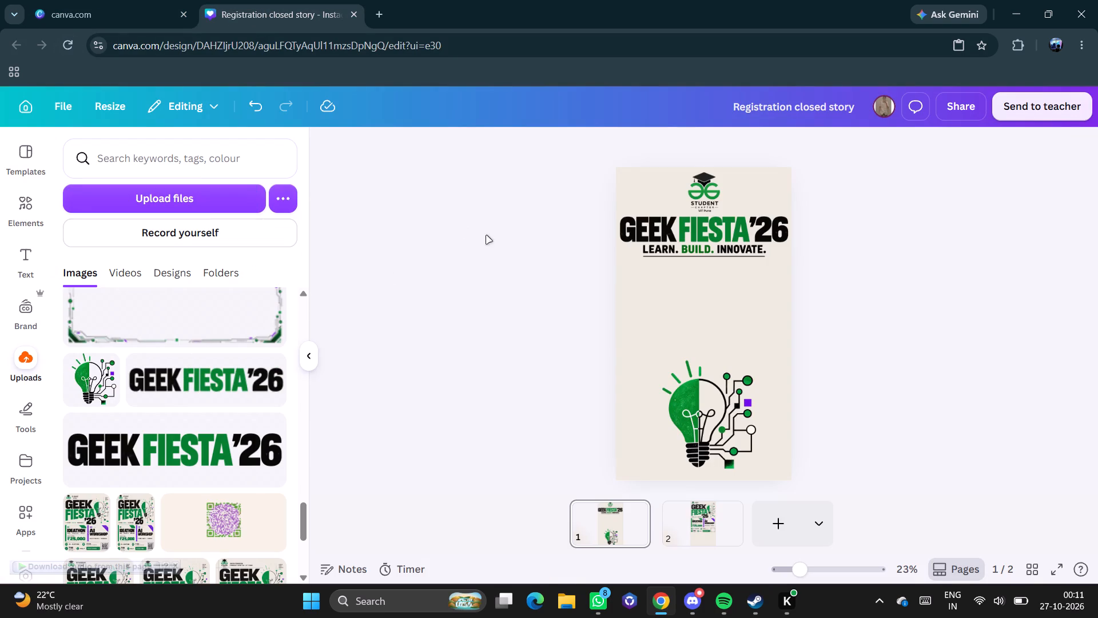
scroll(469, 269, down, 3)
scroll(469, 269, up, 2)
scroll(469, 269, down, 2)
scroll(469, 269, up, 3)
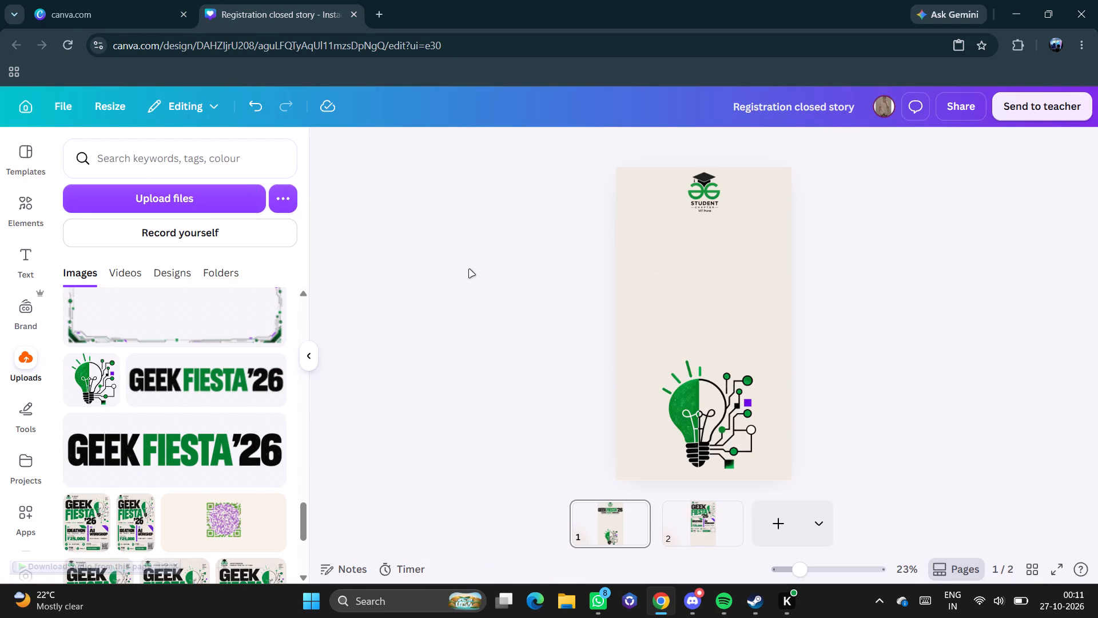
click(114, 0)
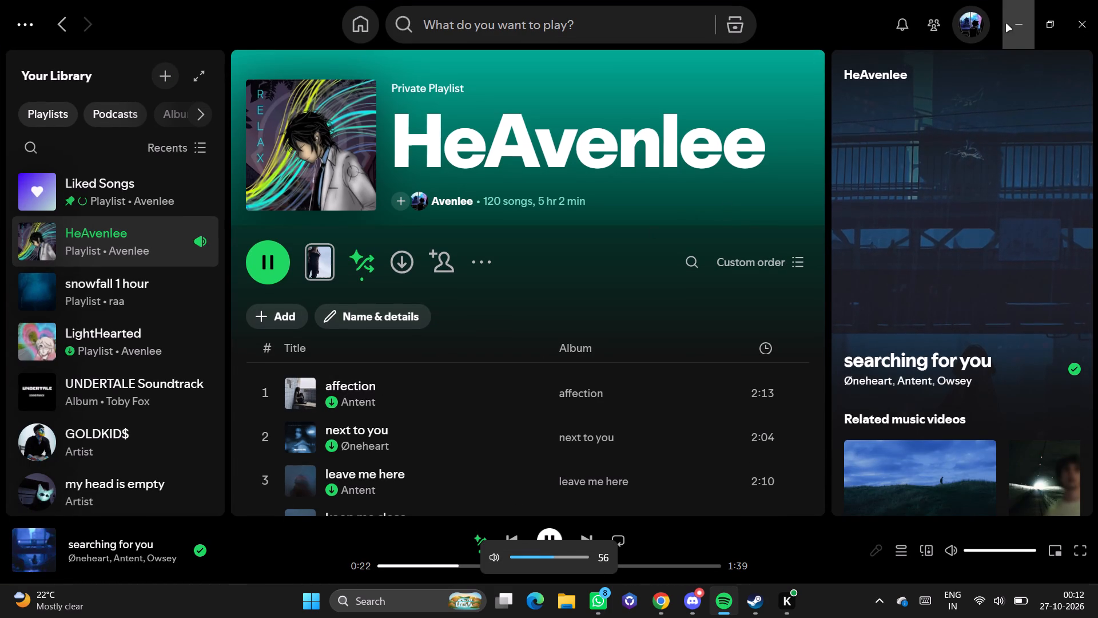
Switch from Spotify to the Registration closed story design in Canva and compare its two pages.
click(1006, 23)
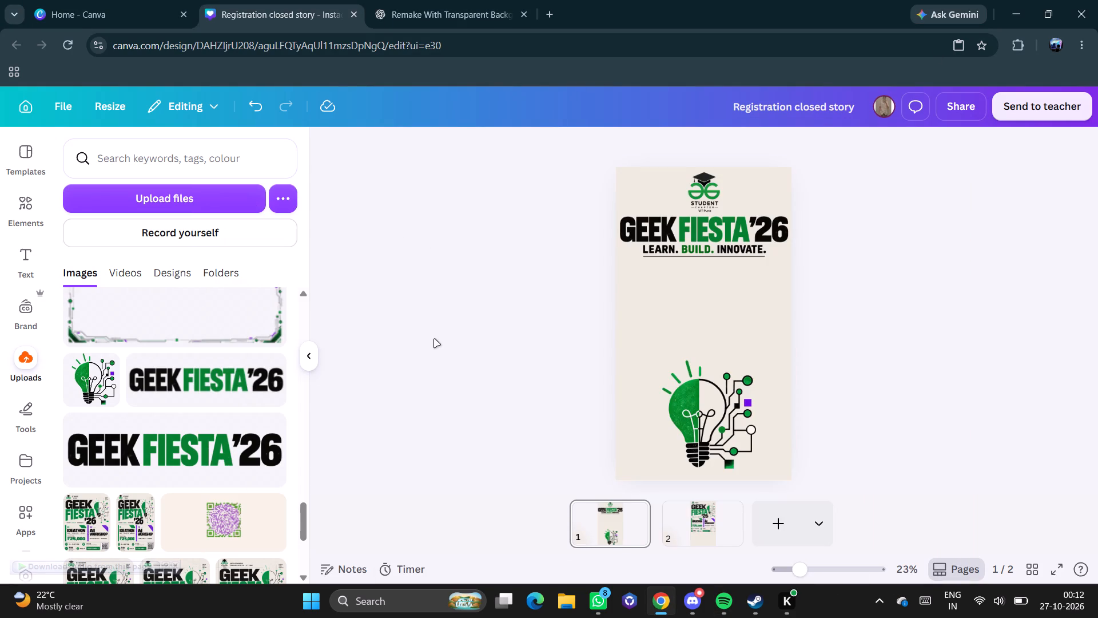
scroll(436, 330, down, 1)
scroll(436, 330, up, 1)
scroll(436, 330, down, 1)
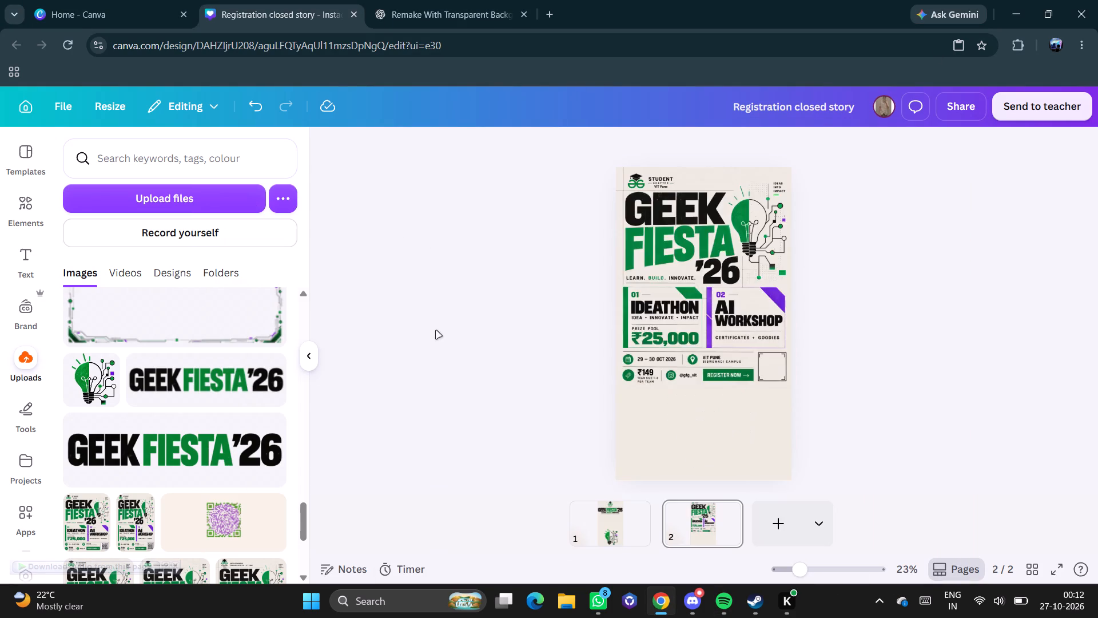
scroll(436, 330, up, 1)
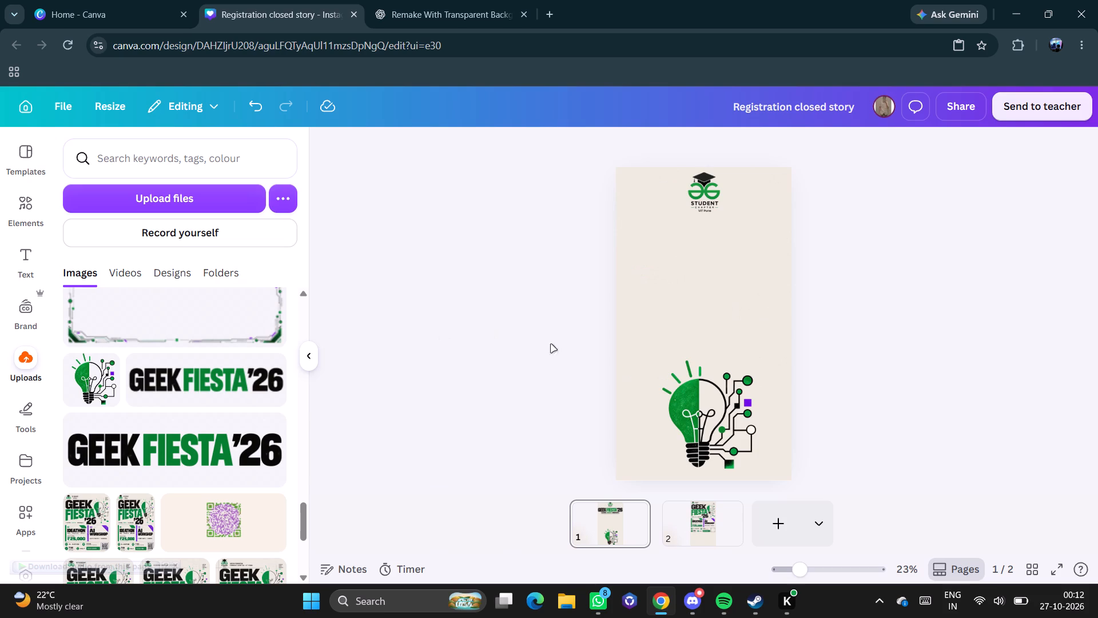
Duplicate the light bulb circuit graphic on page 1 and flip the copy horizontally.
click(703, 449)
click(703, 326)
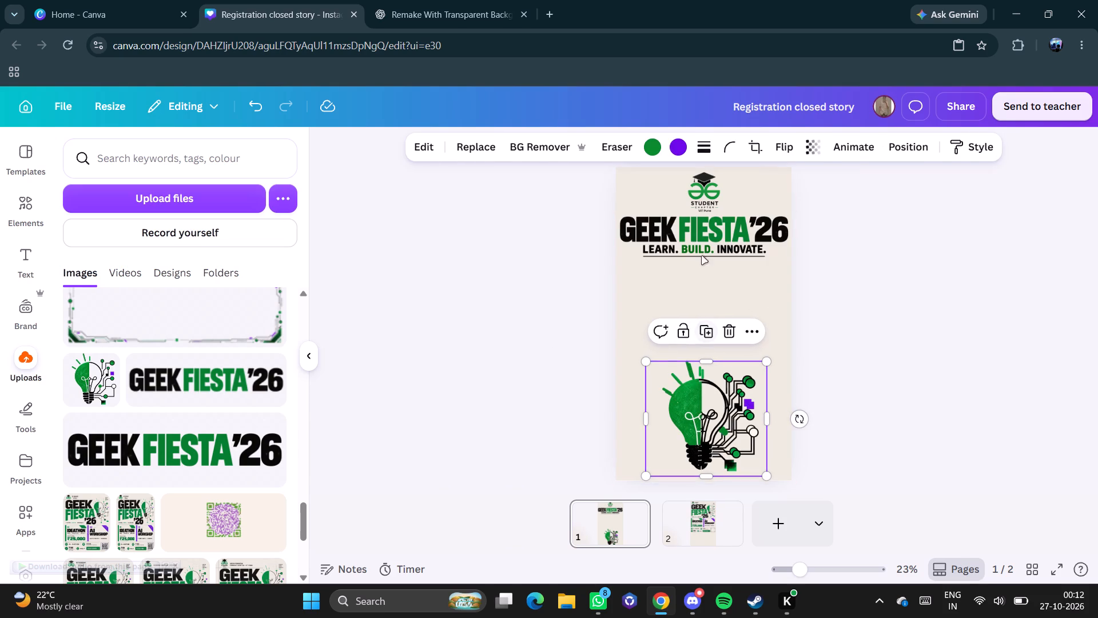
click(781, 157)
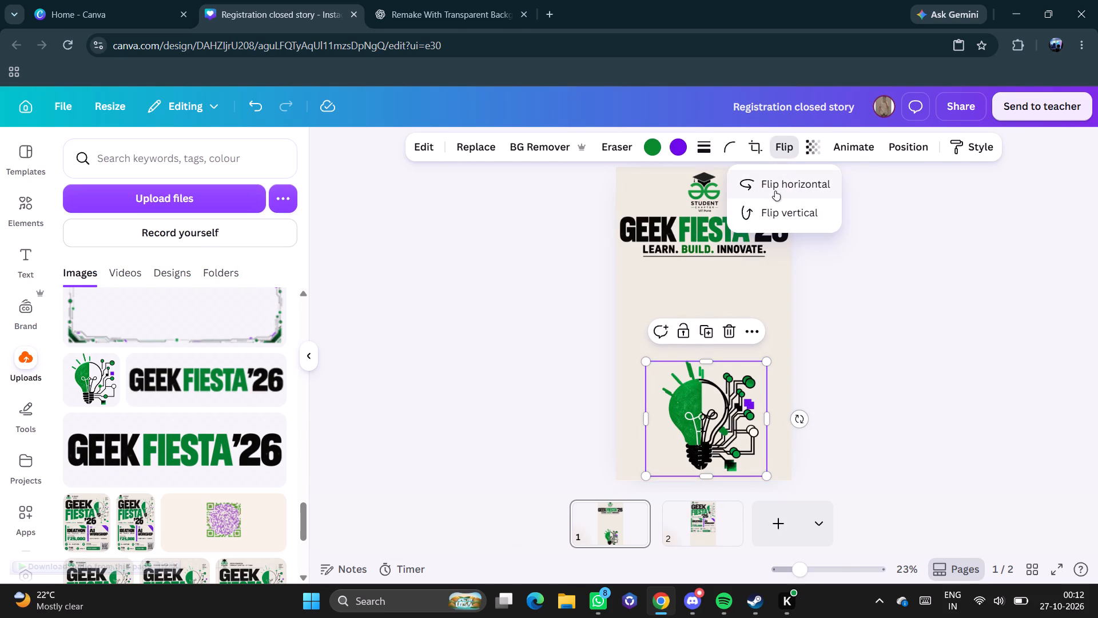
click(775, 191)
Move the flipped bulb copy over the original so the two halves form one symmetrical light bulb with circuits on both sides.
drag(702, 431, 692, 430)
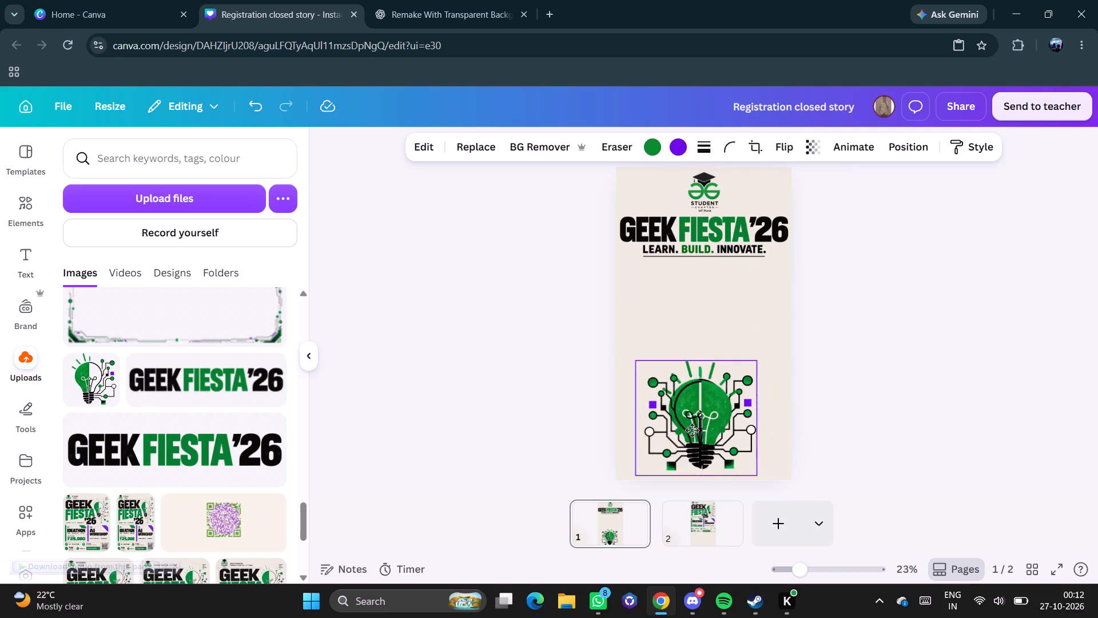
drag(692, 430, 688, 426)
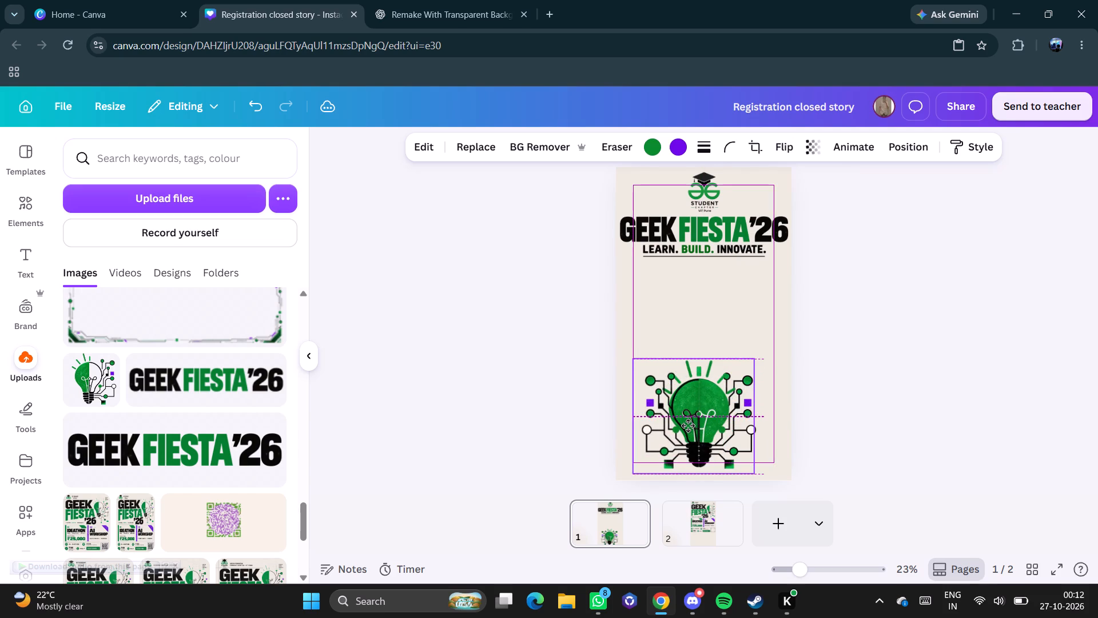
drag(688, 426, 685, 426)
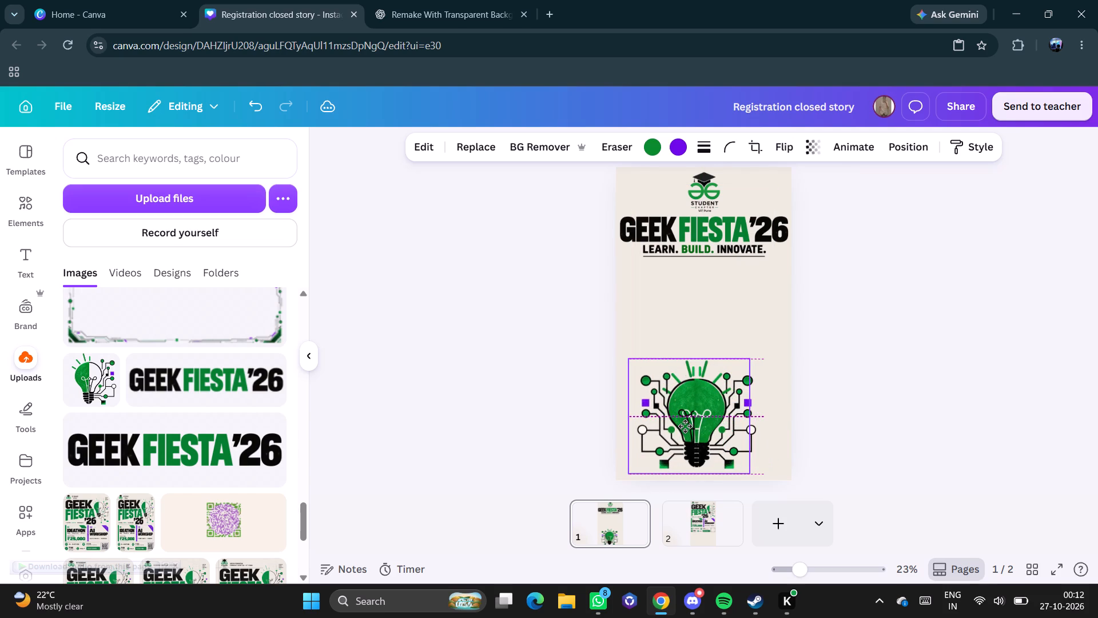
drag(685, 426, 683, 426)
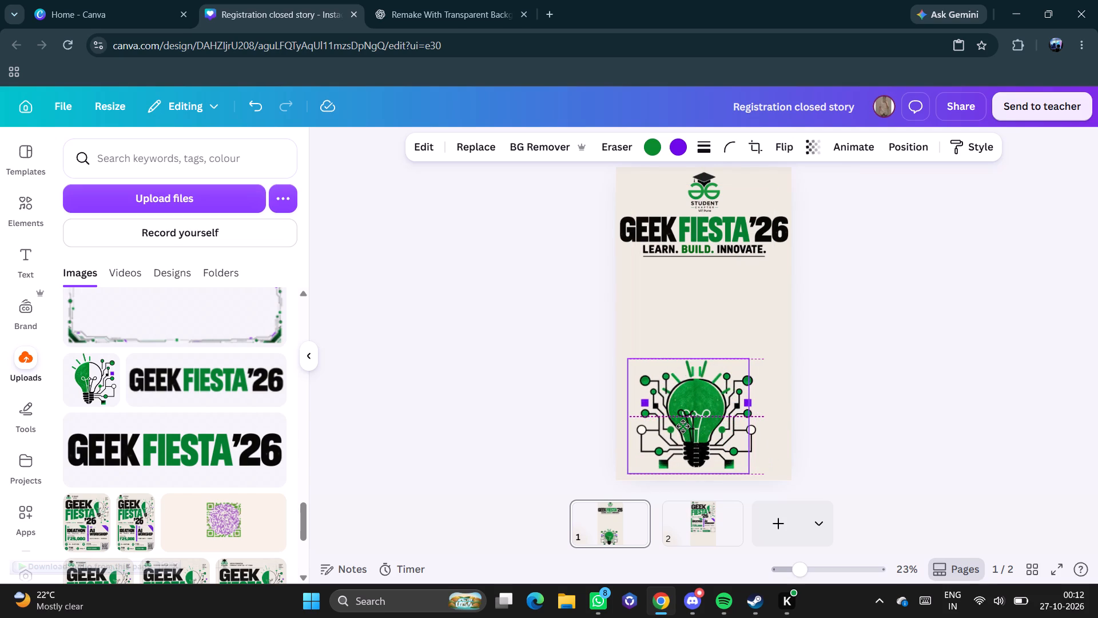
drag(683, 426, 690, 431)
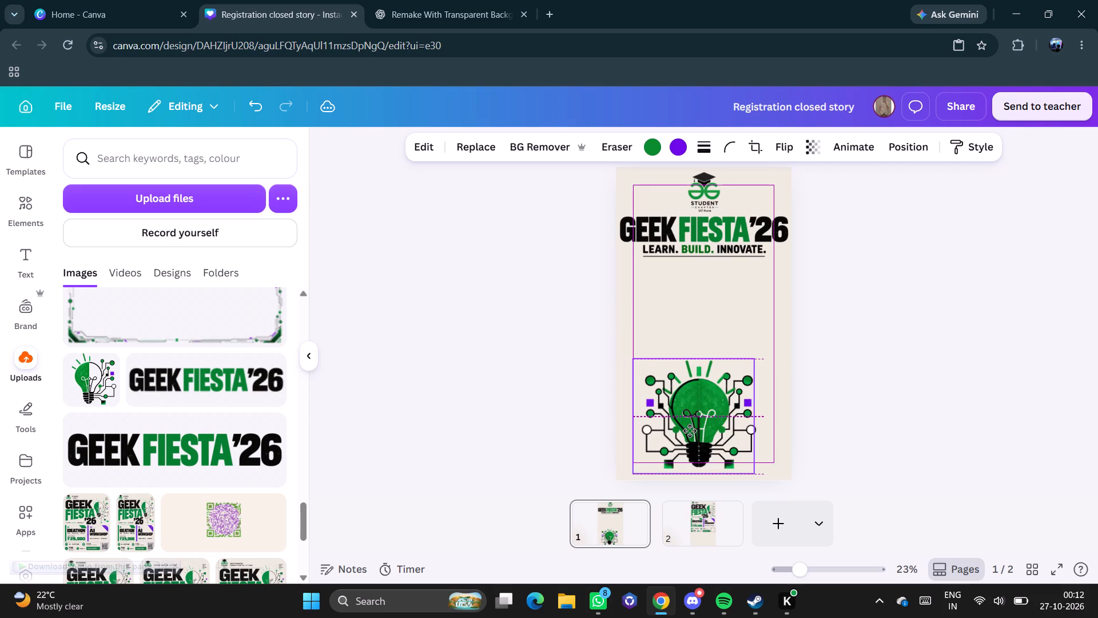
drag(690, 431, 685, 432)
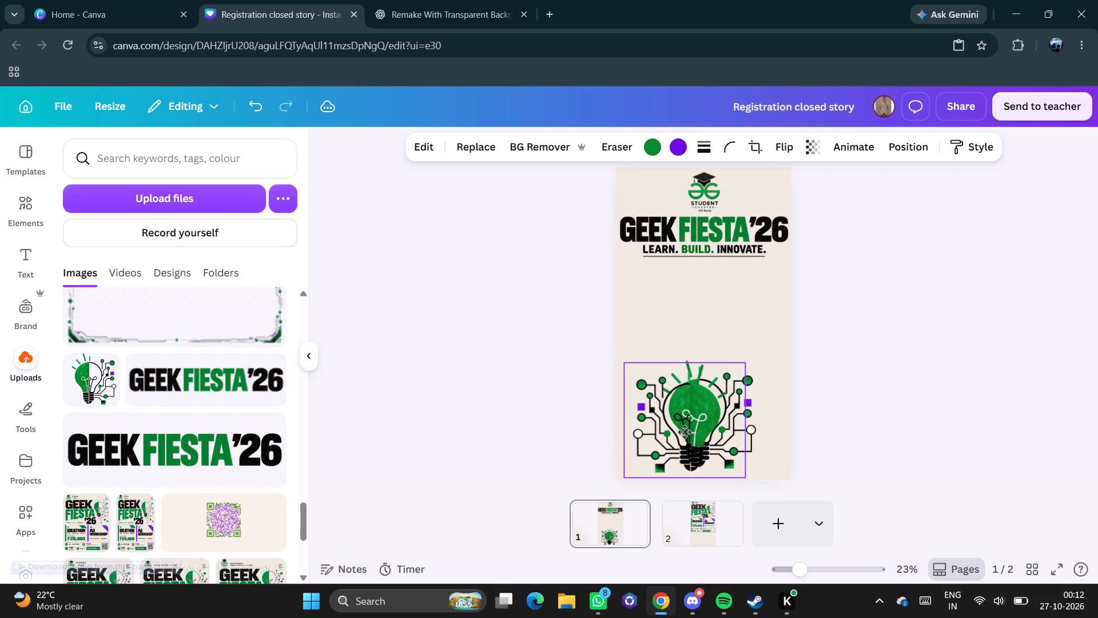
drag(685, 432, 689, 430)
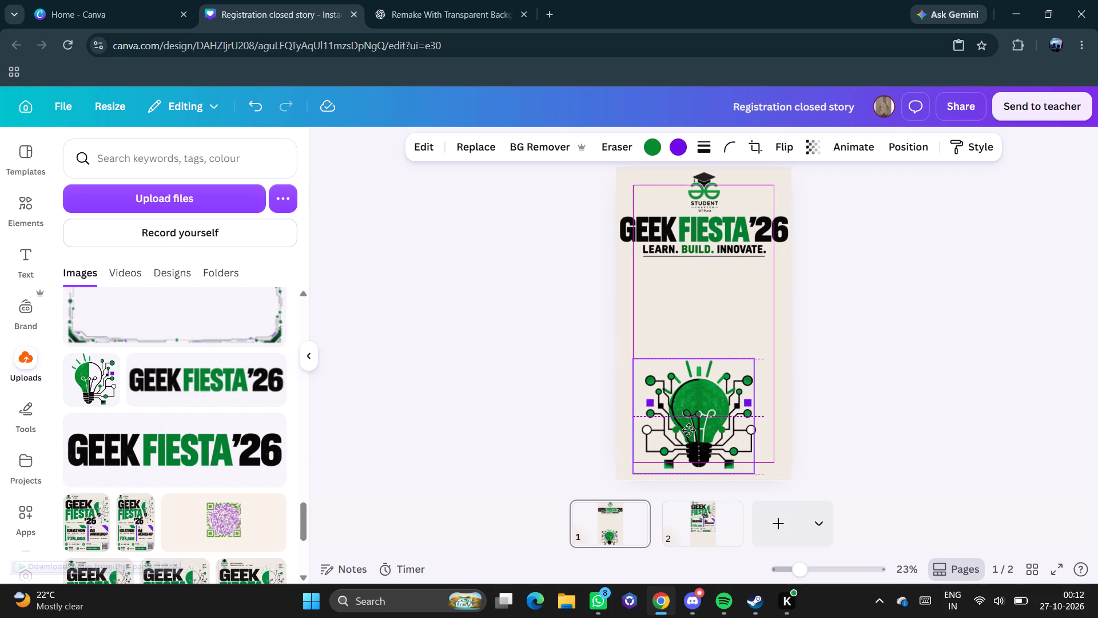
drag(689, 430, 687, 430)
drag(687, 430, 686, 430)
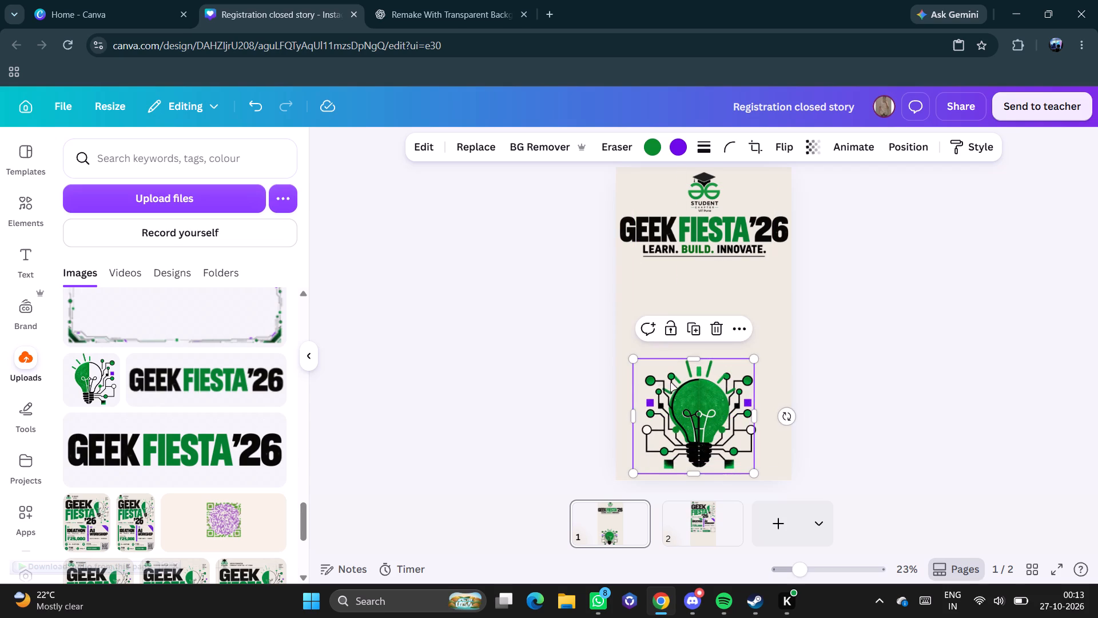
Nudge the flipped bulb copy rightward in small increments to refine its overlap with the original.
click(697, 419)
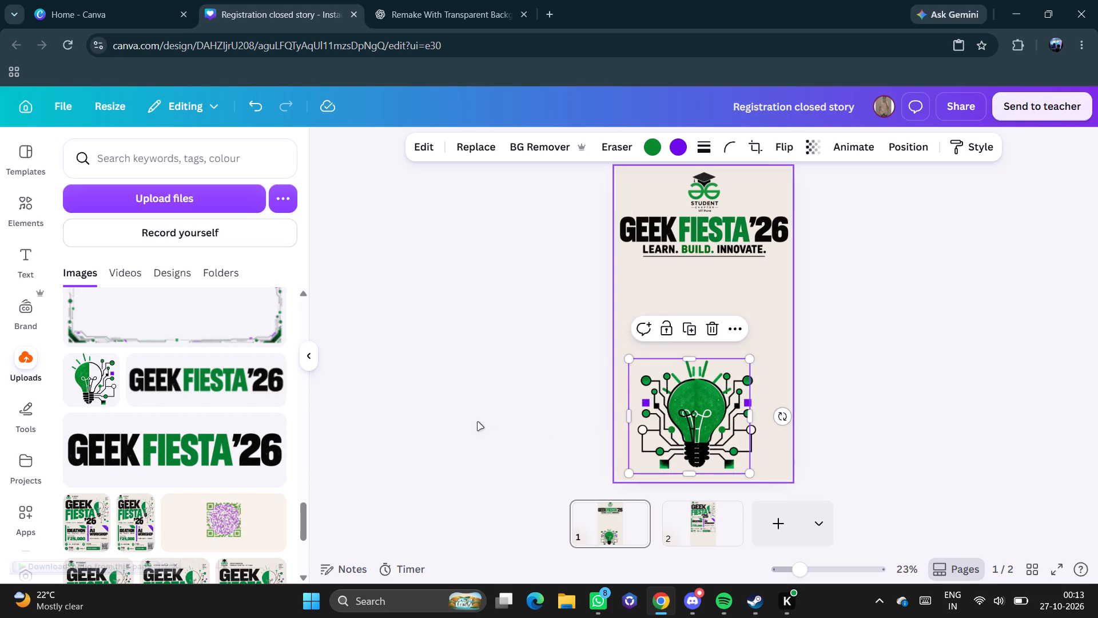
key(Right)
key(Right)
key(Right)
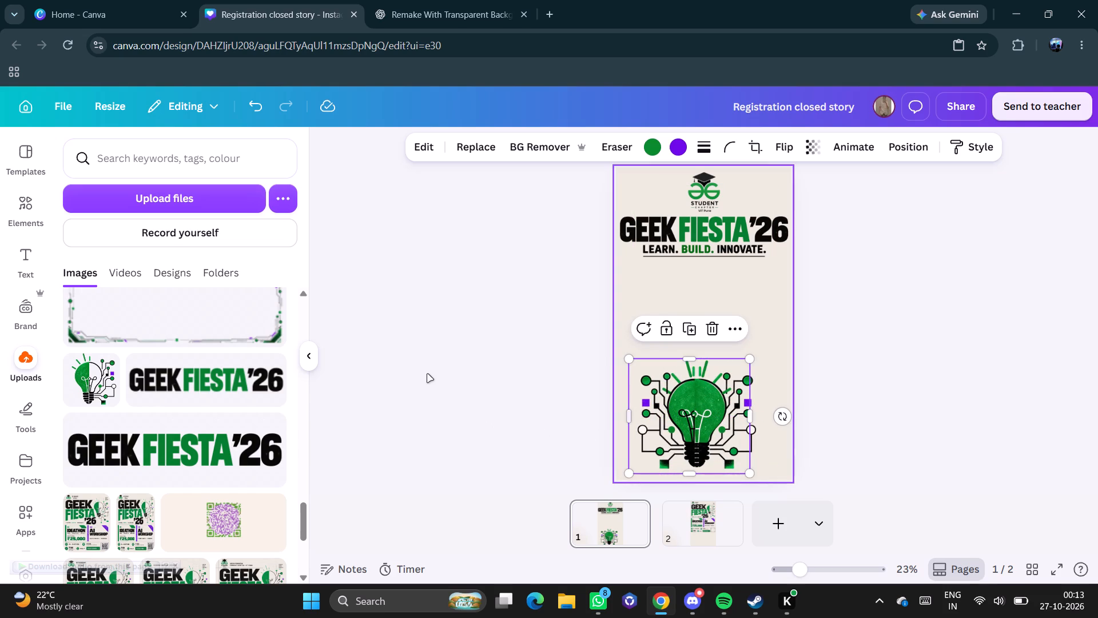
click(427, 373)
click(693, 389)
key(Right)
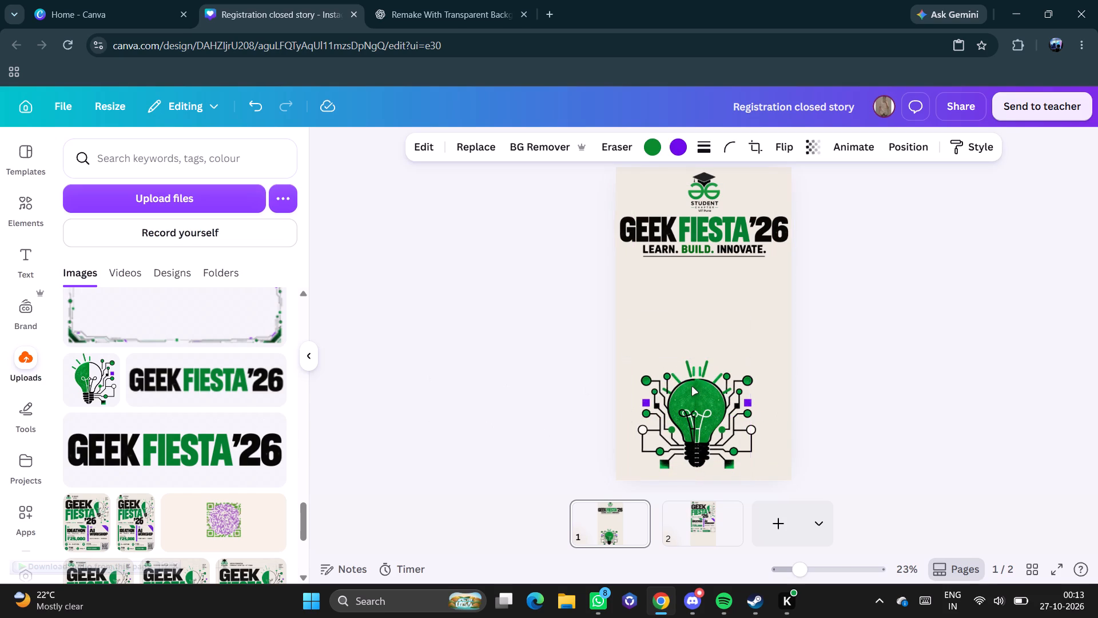
key(Right)
key(Right)
key(Right)
key(Right)
key(Right)
key(Right)
key(Right)
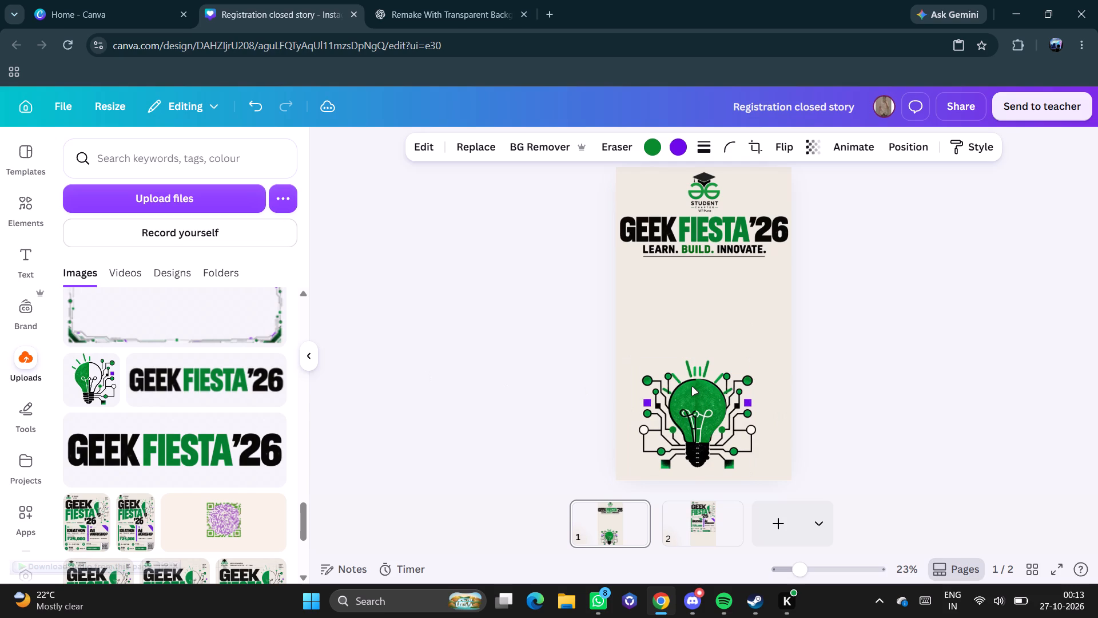
key(Right)
key(Right)
key(Right)
key(Right)
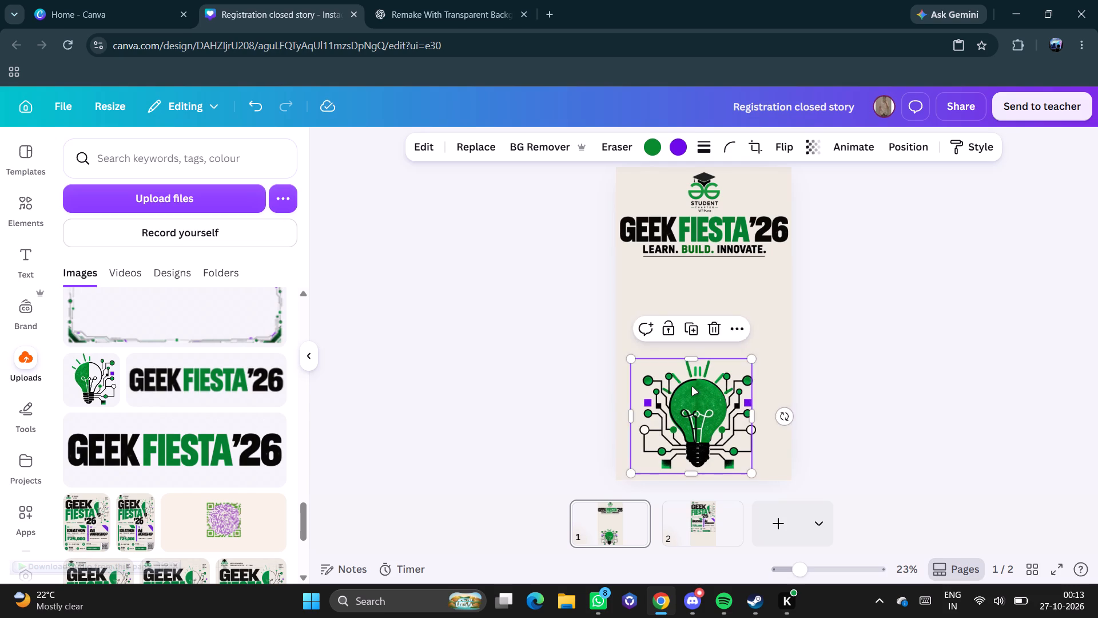
key(Right)
key(Right)
key(Right)
key(Right)
key(Right)
key(Right)
key(Right)
key(Right)
key(Right)
key(Right)
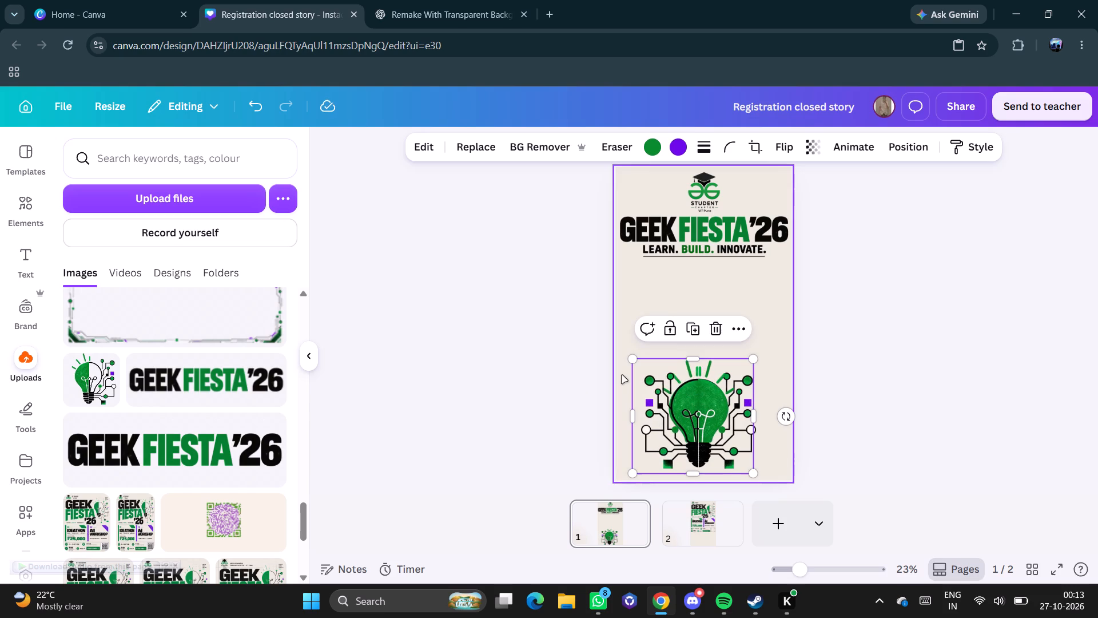
Nudge the flipped bulb copy back left and slightly right again to settle its alignment with the original, then deselect it.
key(Left)
key(Left)
key(Left)
key(Left)
key(Left)
key(Left)
key(Left)
key(Left)
key(Left)
key(Left)
key(Left)
key(Left)
key(Left)
key(Left)
key(Left)
key(Left)
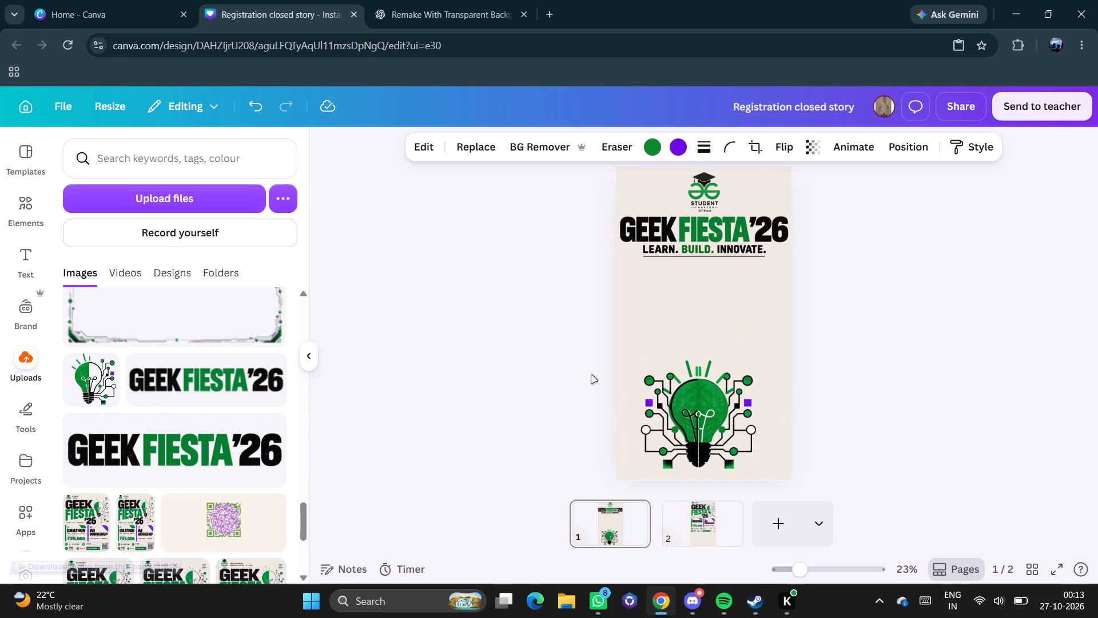
key(Right)
key(Right)
key(Right)
key(Right)
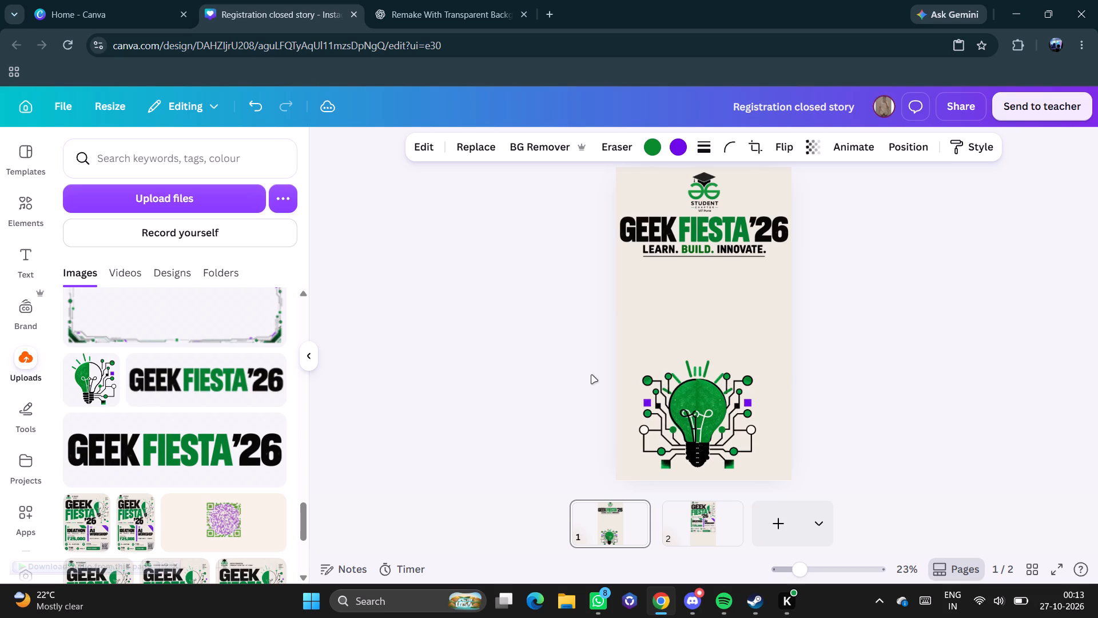
key(Right)
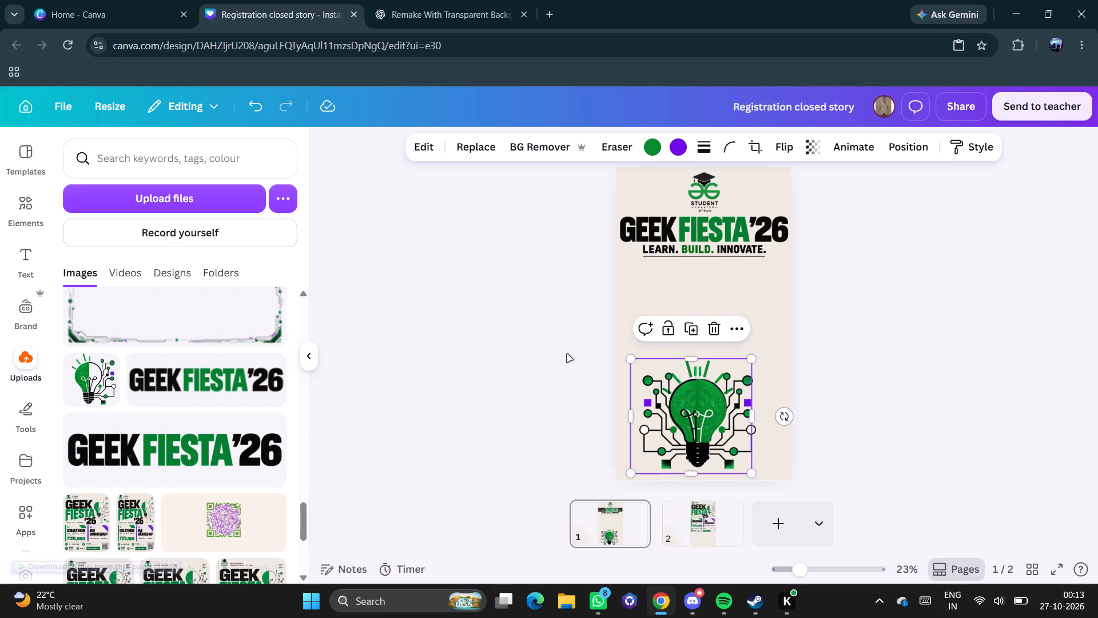
click(496, 339)
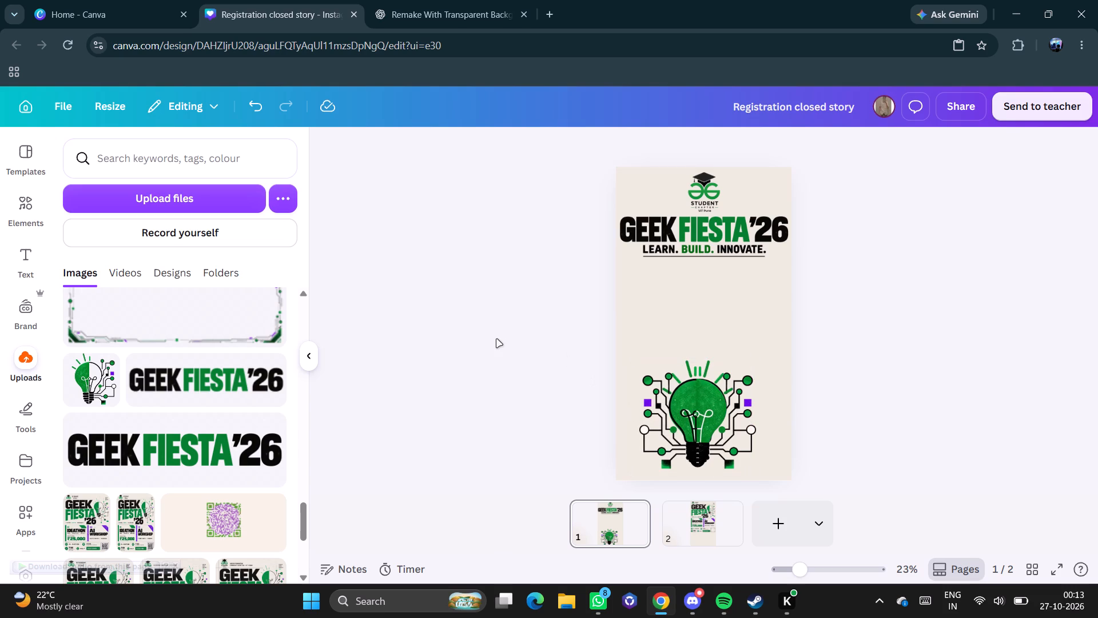
Open the flip options for the bulb copy at the bottom of page 1.
click(718, 450)
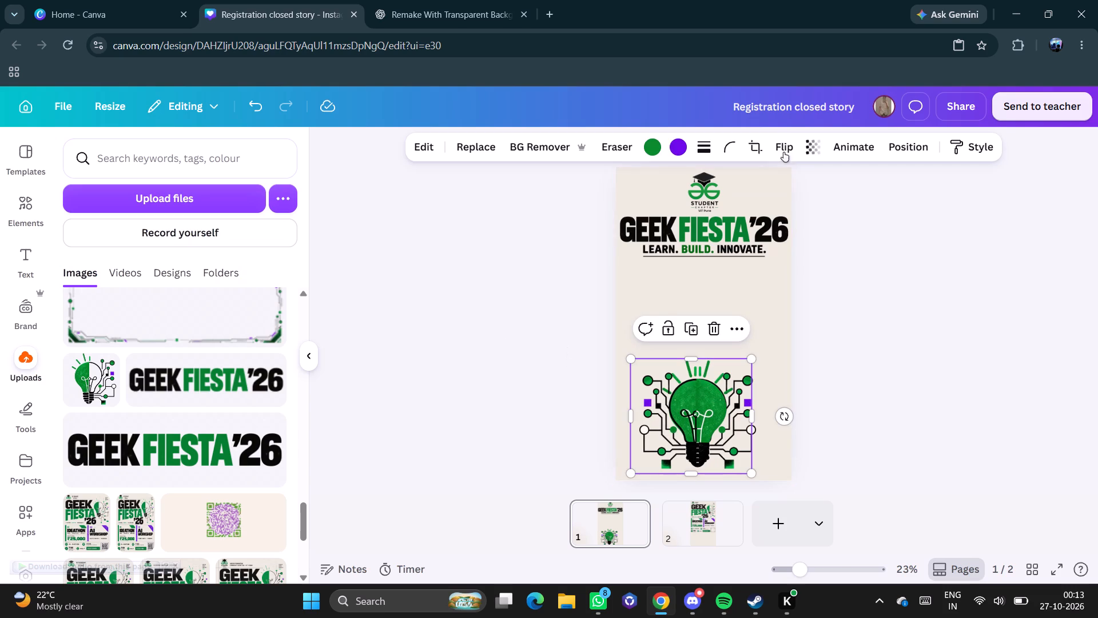
click(783, 148)
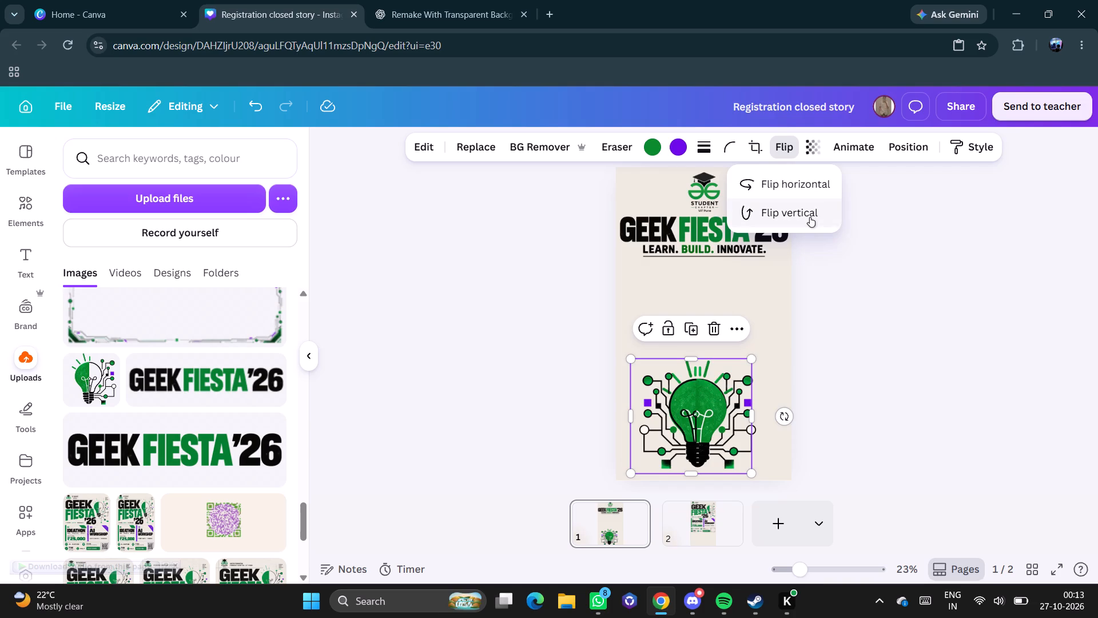
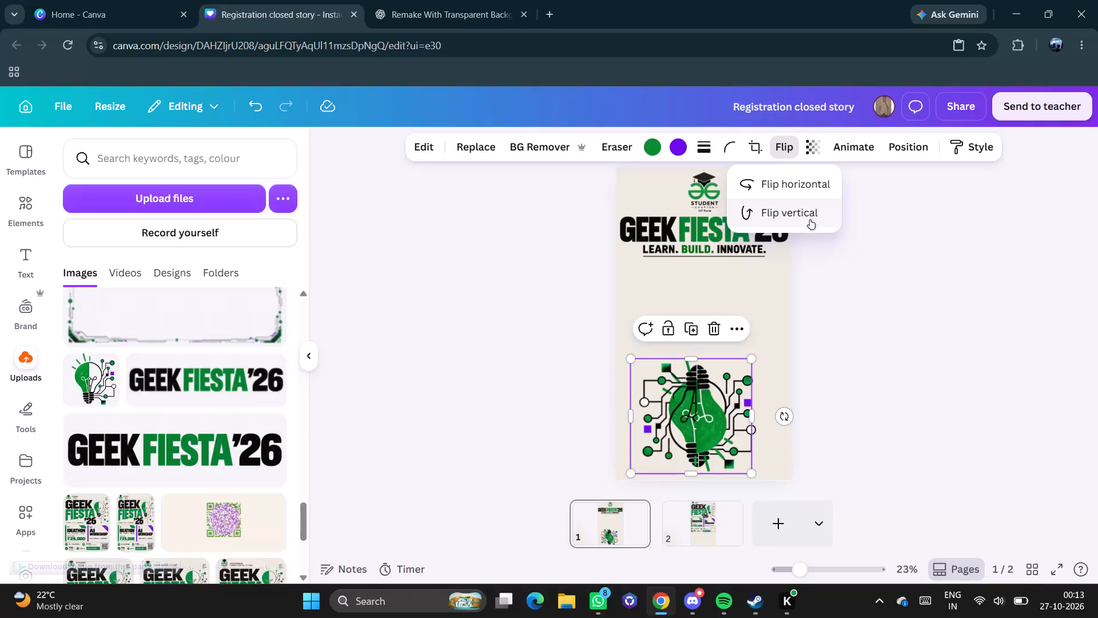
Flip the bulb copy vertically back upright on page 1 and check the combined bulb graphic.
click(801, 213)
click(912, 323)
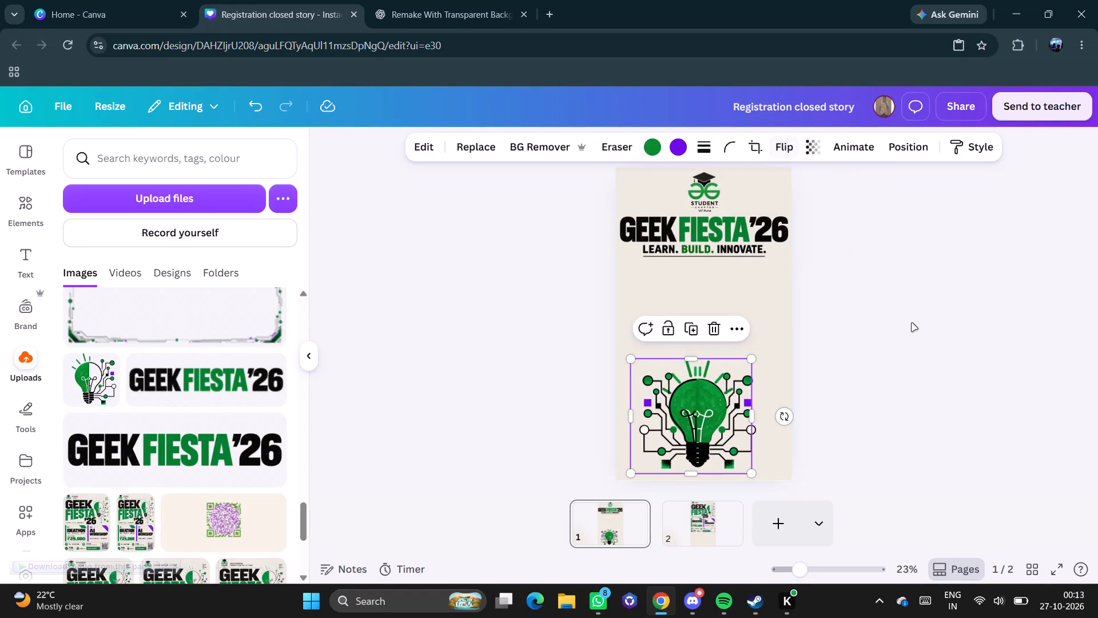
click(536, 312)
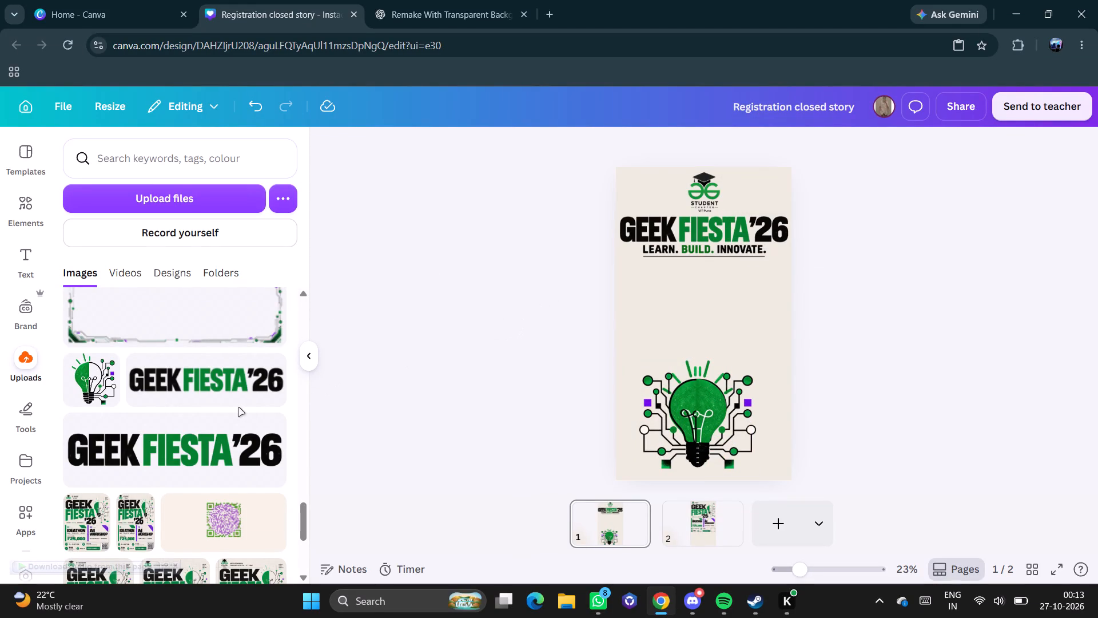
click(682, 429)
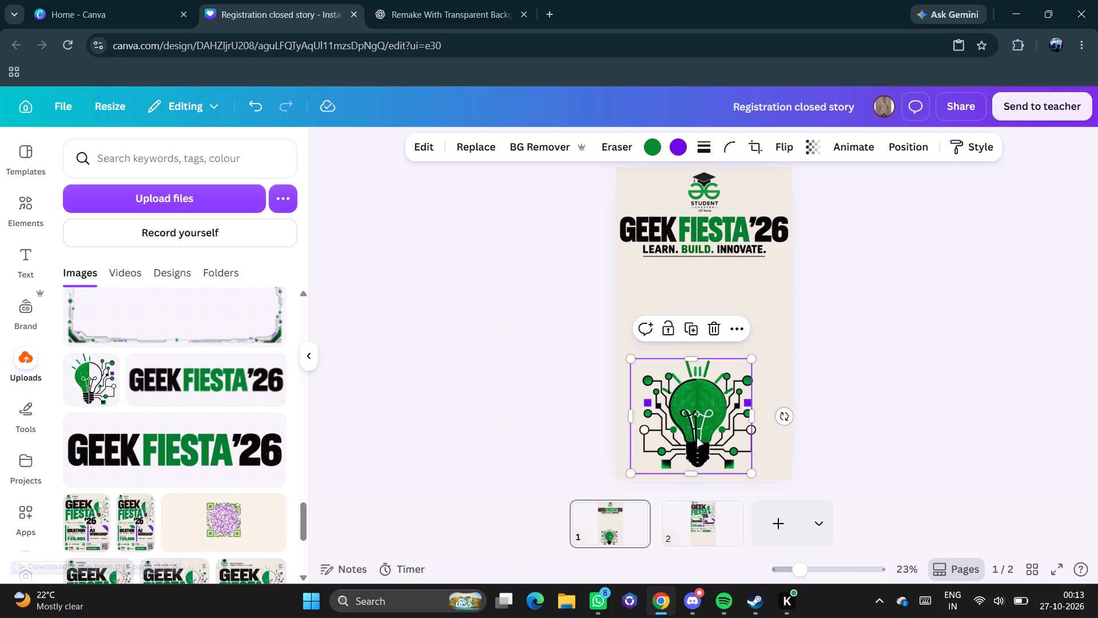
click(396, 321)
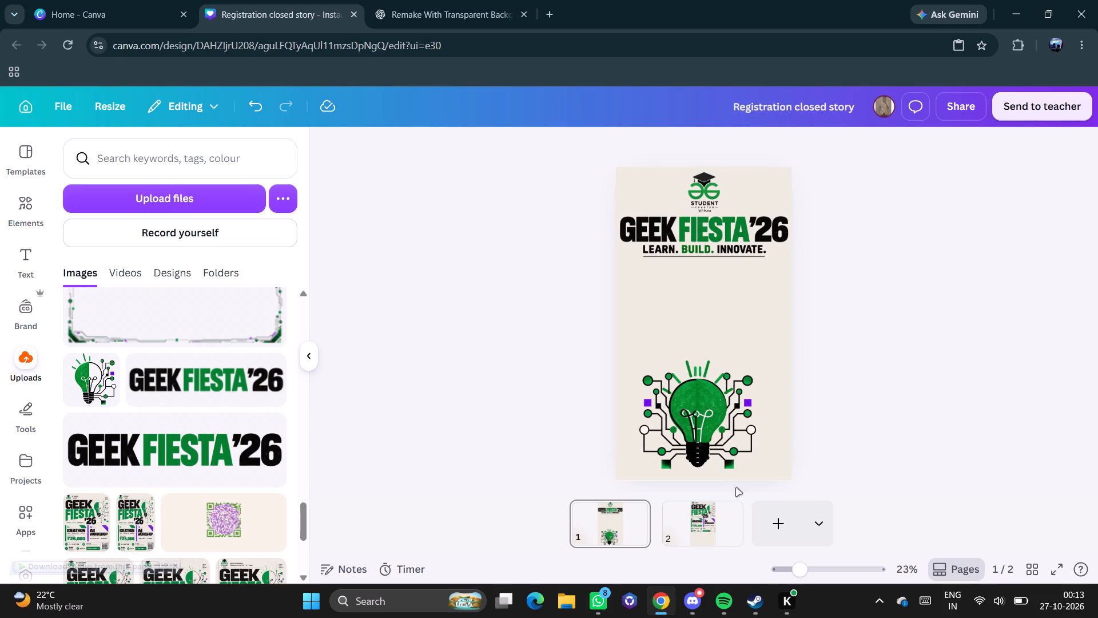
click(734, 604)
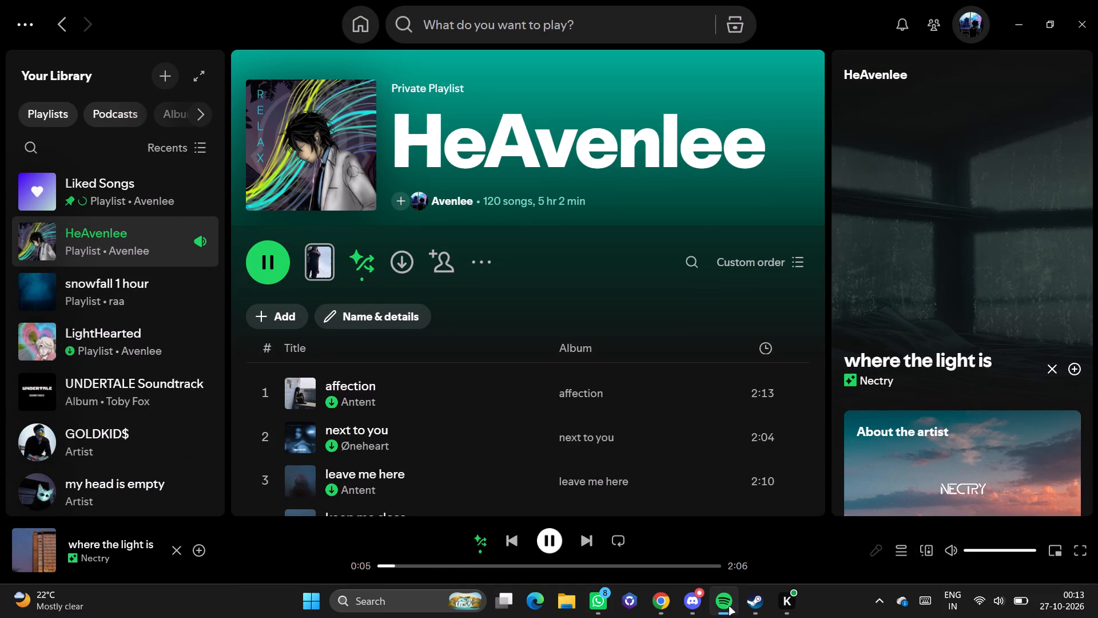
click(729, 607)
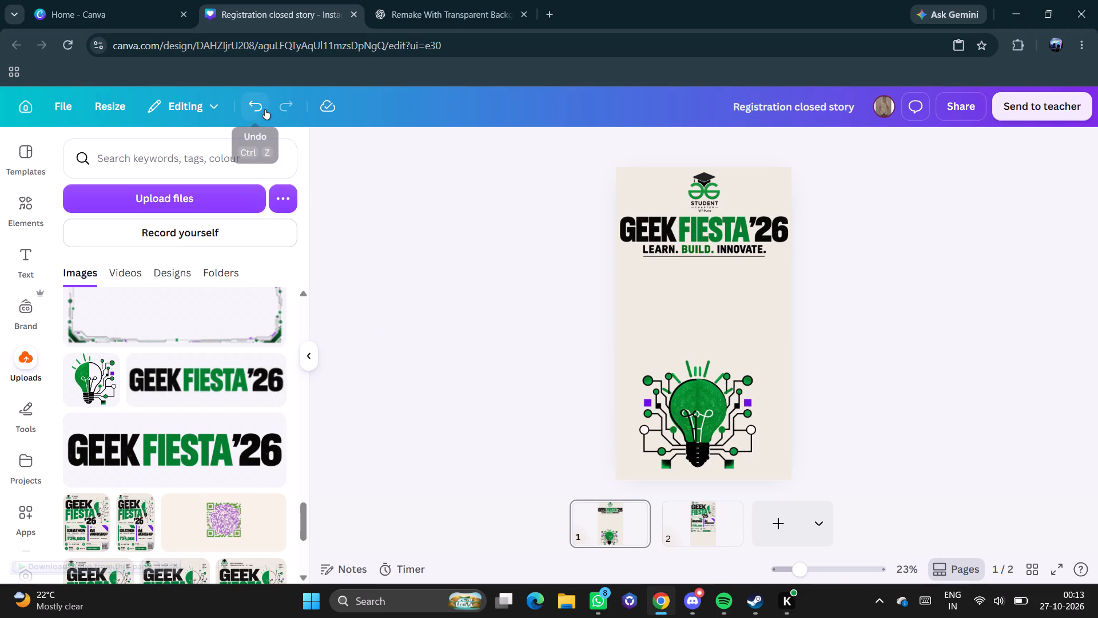
Delete the mirrored bulb copy, leaving only the original bulb at the bottom of page 1.
click(667, 435)
click(714, 334)
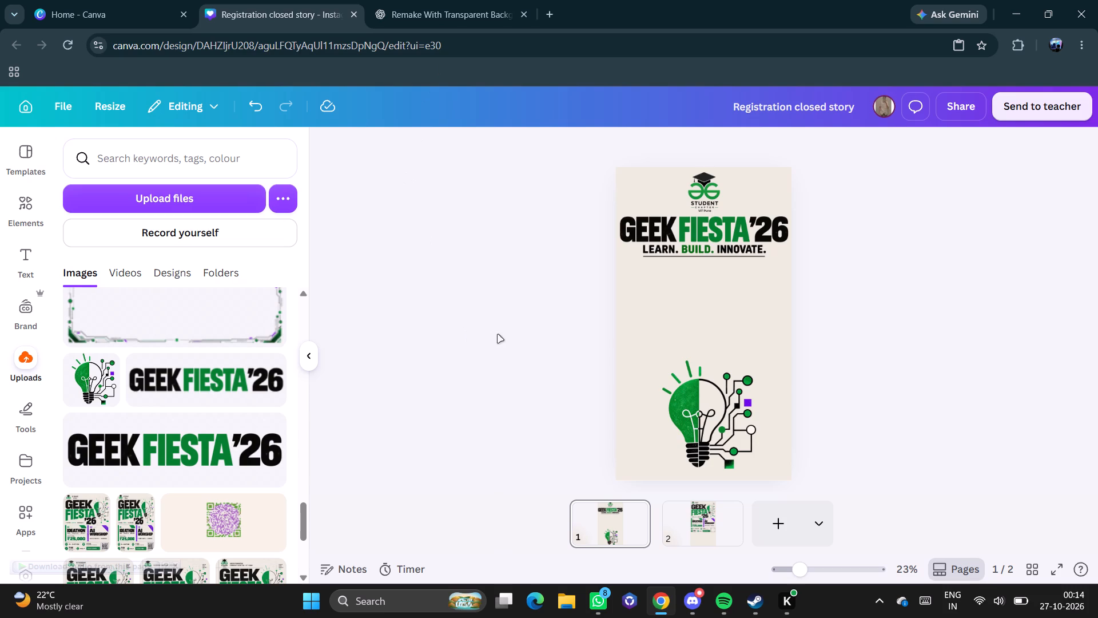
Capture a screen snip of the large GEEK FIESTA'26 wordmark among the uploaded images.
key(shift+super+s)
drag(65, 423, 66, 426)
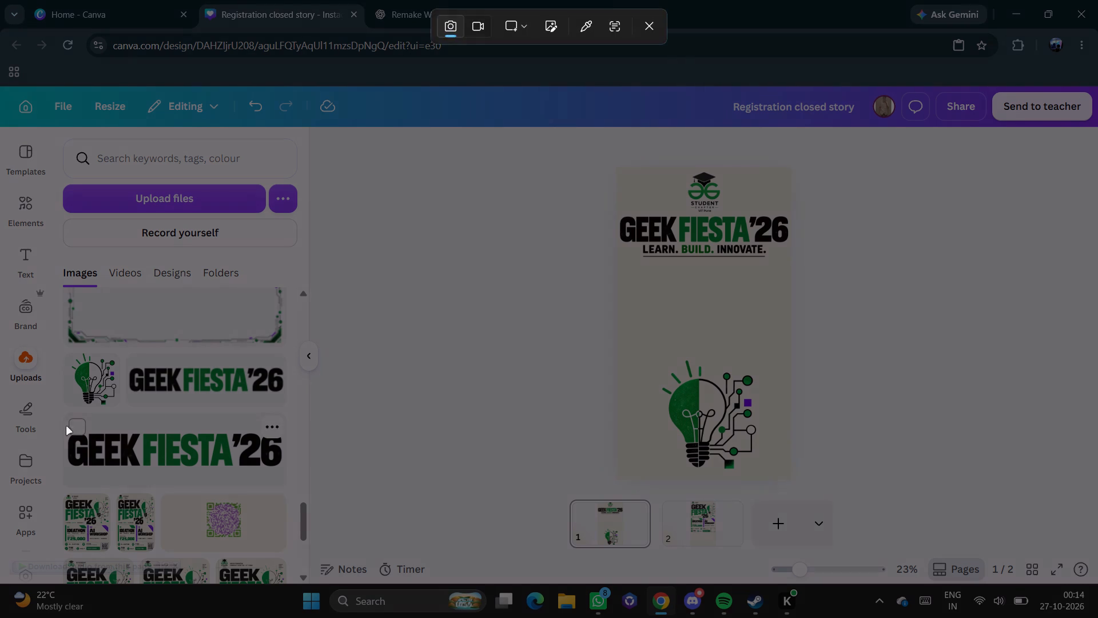
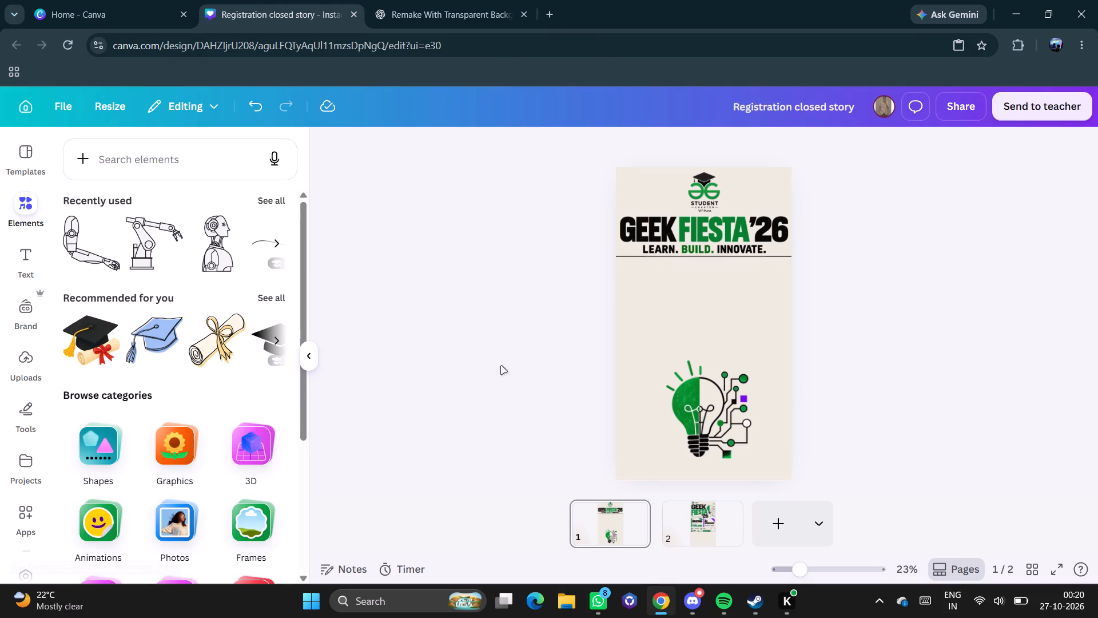
right_click(645, 319)
click(674, 319)
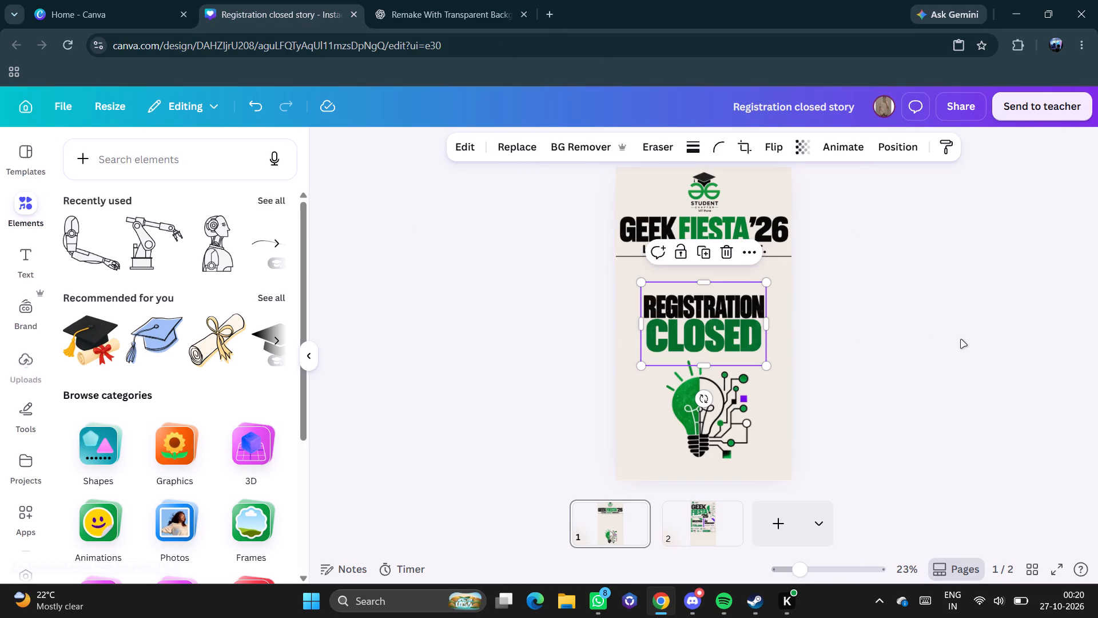
Enlarge the "Registration Closed" graphic and centre it between the header line and the light bulb illustration.
drag(729, 327, 725, 315)
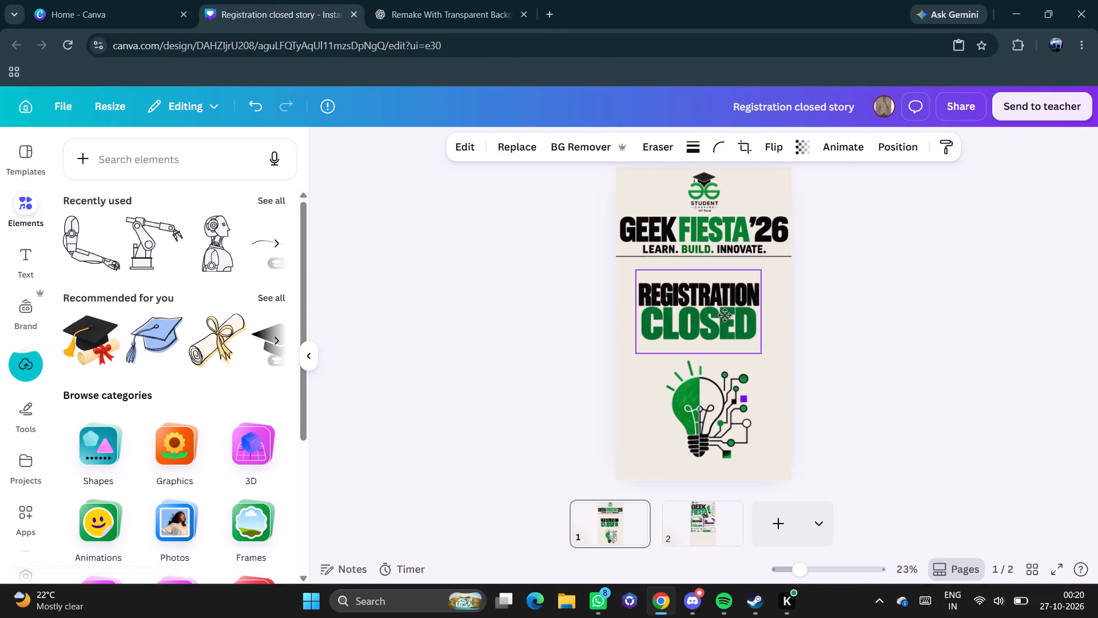
drag(725, 315, 709, 302)
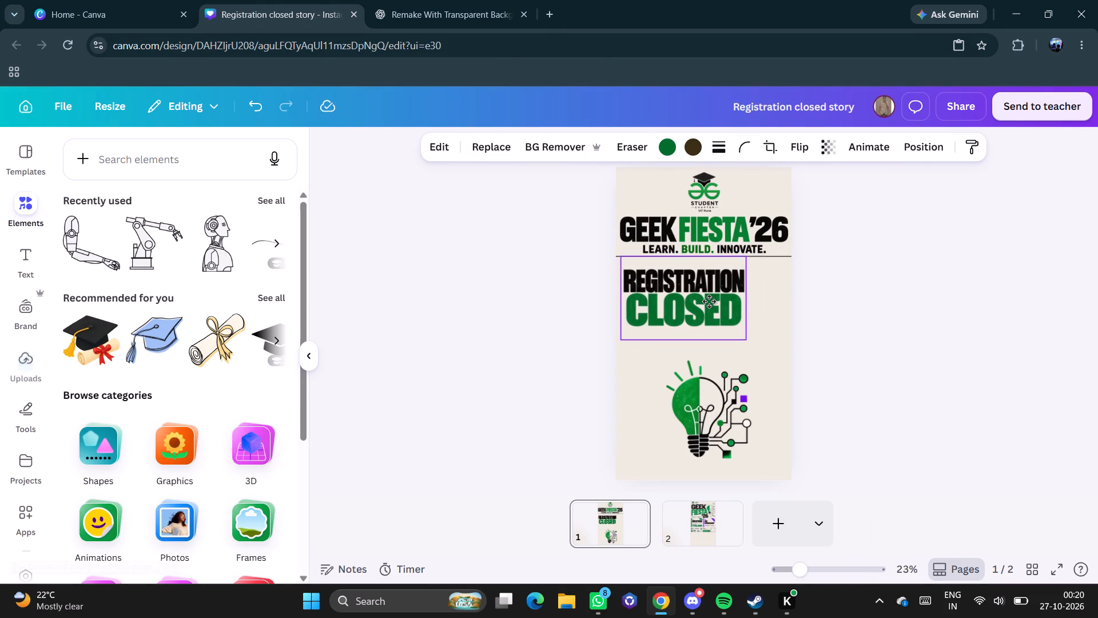
drag(709, 302, 706, 302)
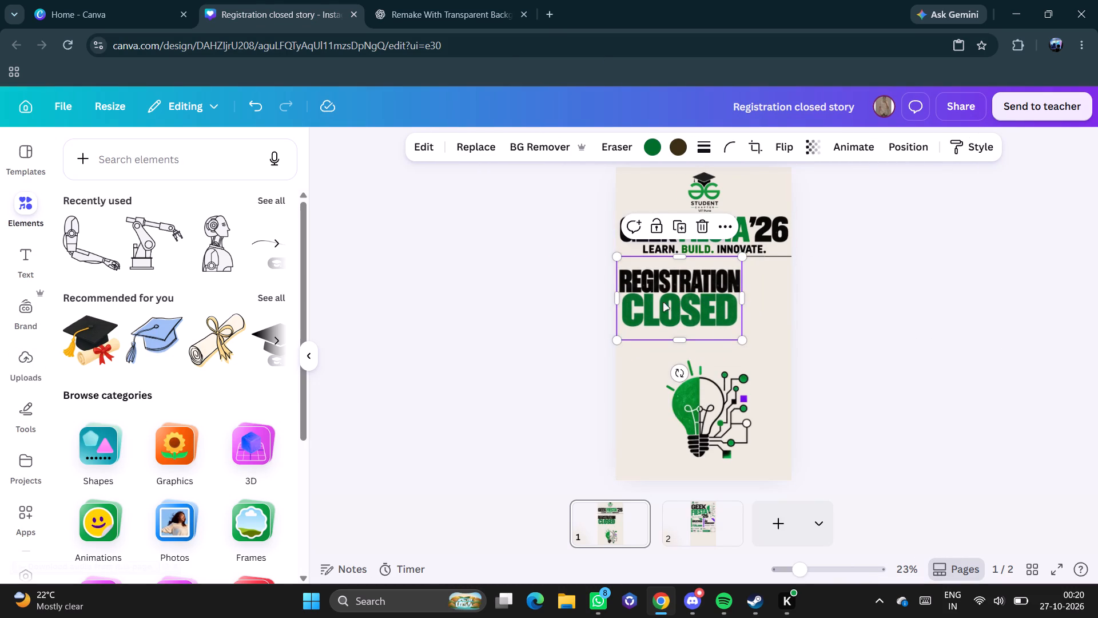
drag(667, 302, 682, 301)
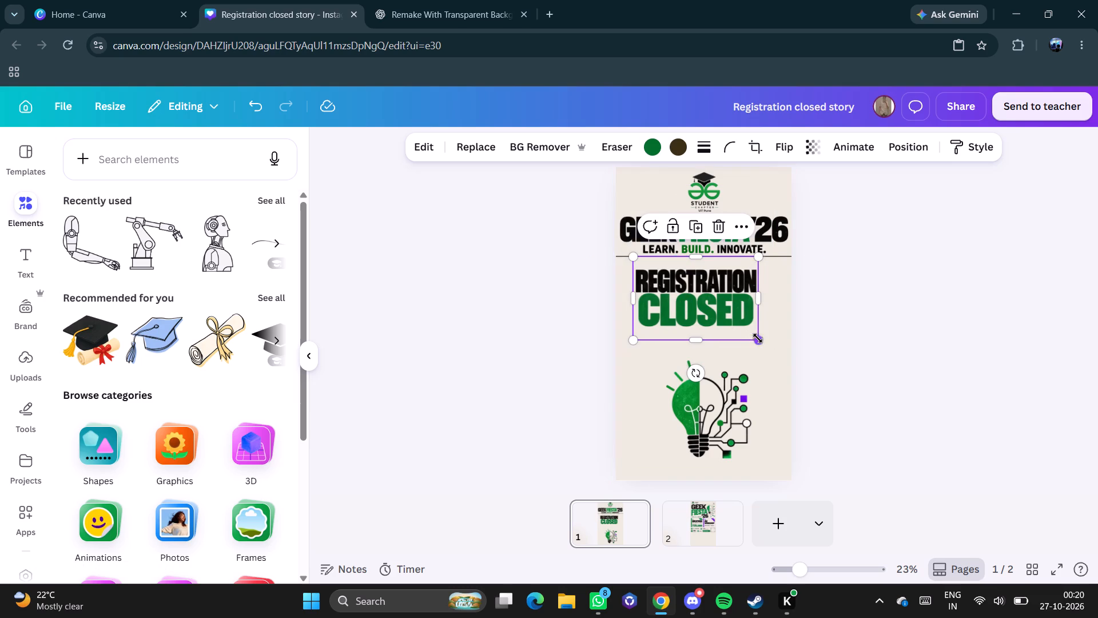
drag(758, 337, 769, 360)
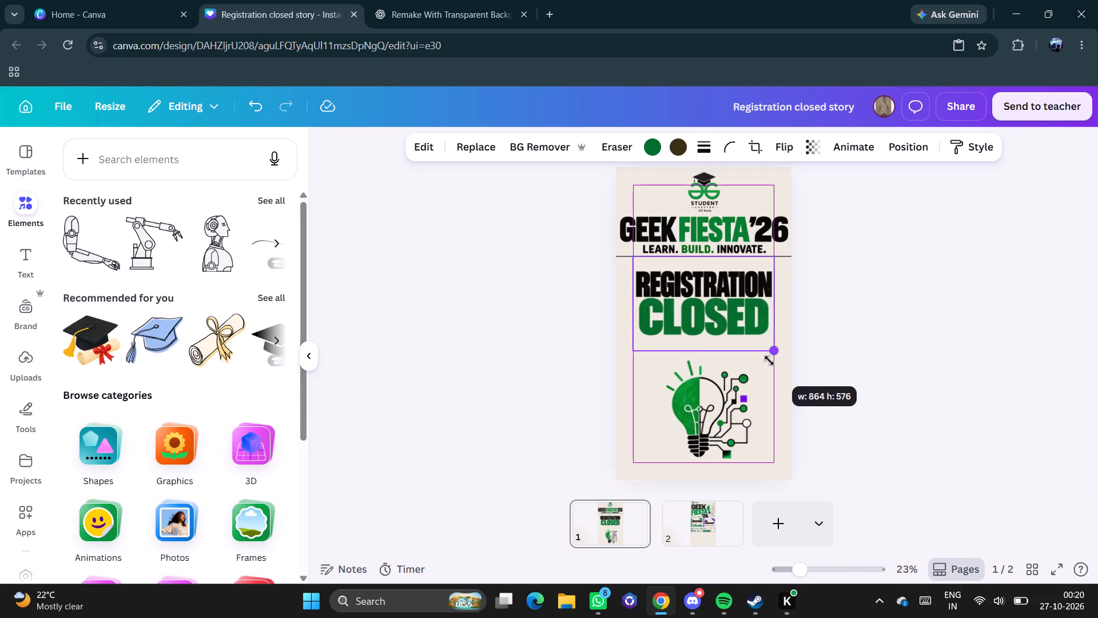
drag(769, 360, 769, 361)
drag(769, 361, 769, 367)
drag(676, 311, 670, 320)
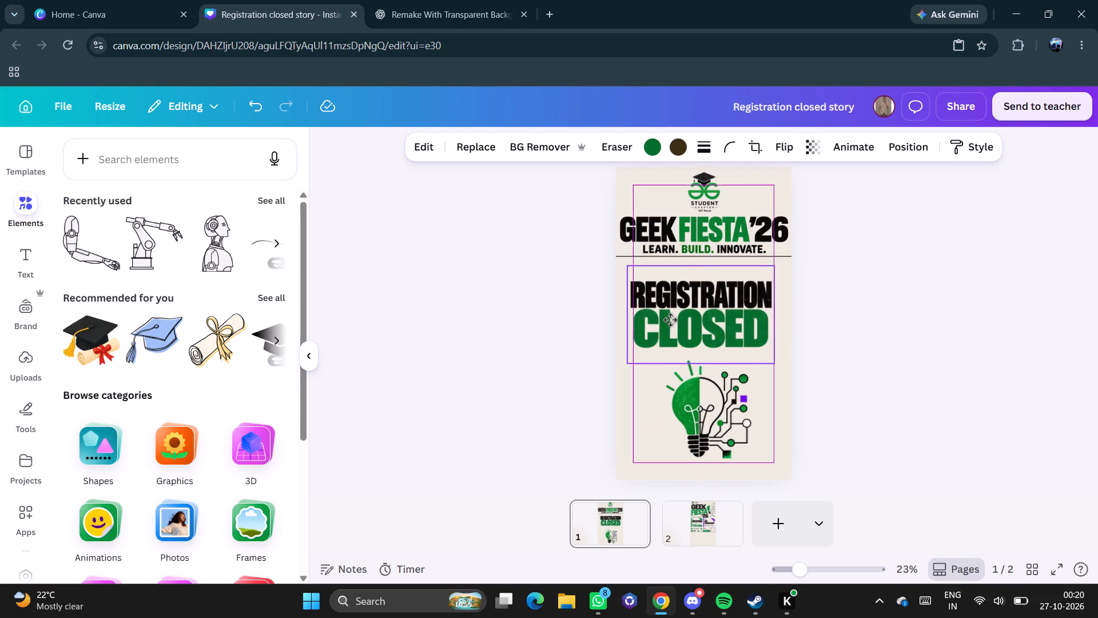
drag(670, 320, 672, 320)
click(514, 299)
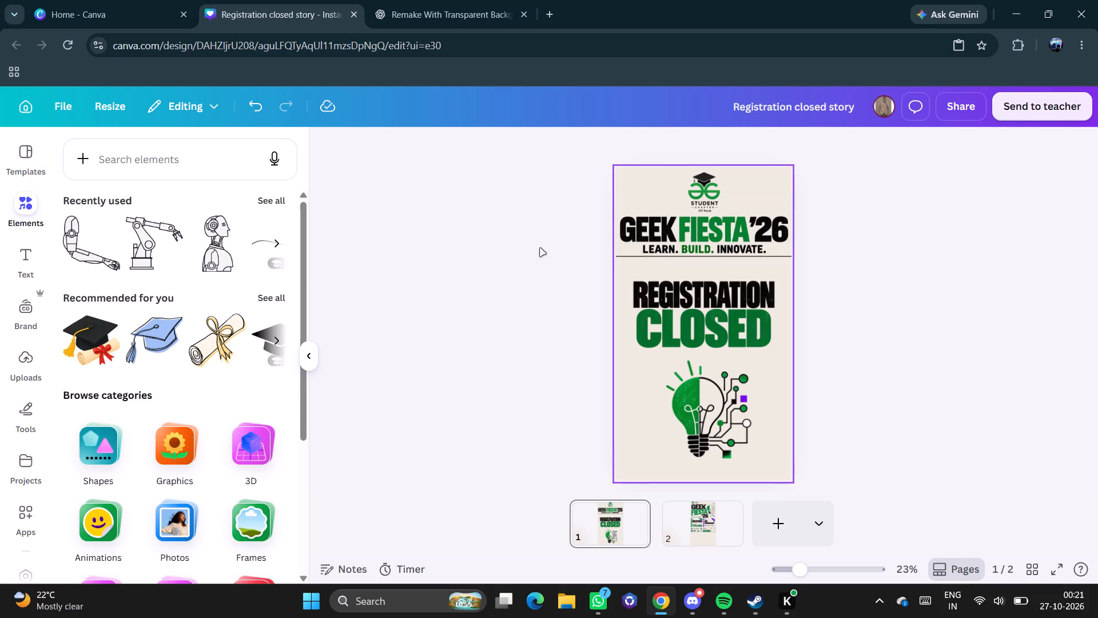
Duplicate the header line's right segment, rotate the copy to vertical, and move it to the page top beside the logo.
click(777, 259)
click(793, 225)
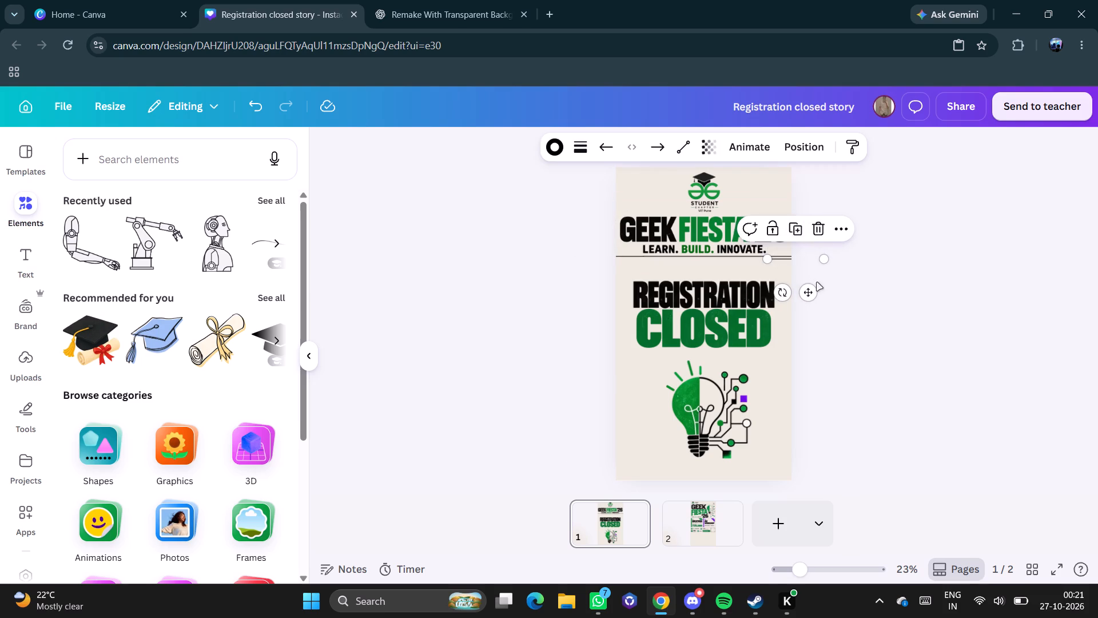
drag(806, 299, 743, 306)
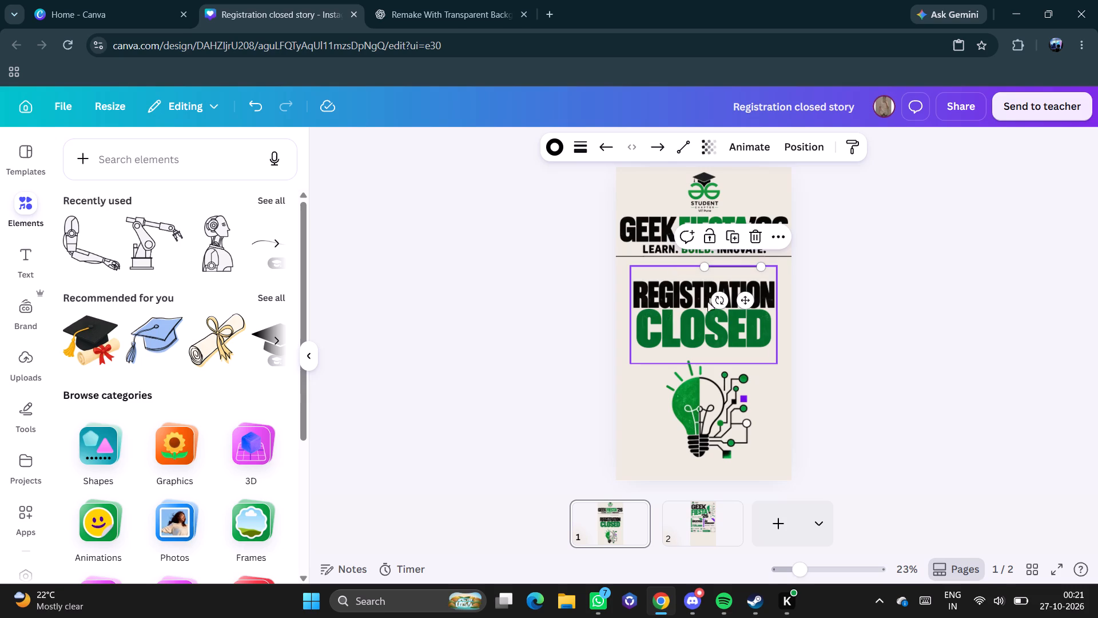
drag(718, 302, 836, 312)
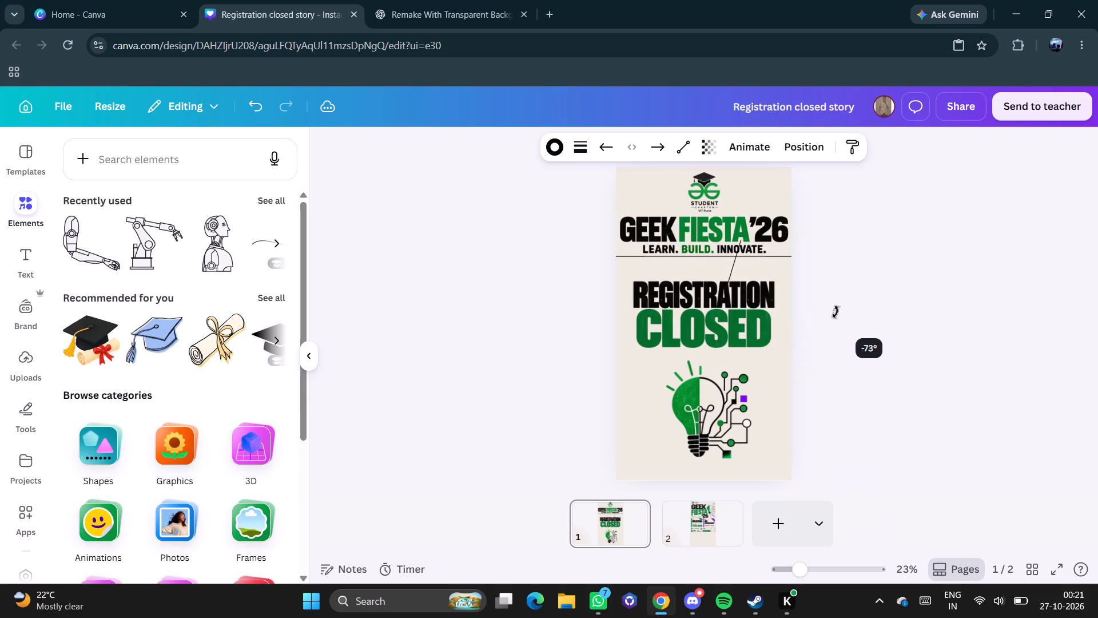
drag(836, 312, 885, 282)
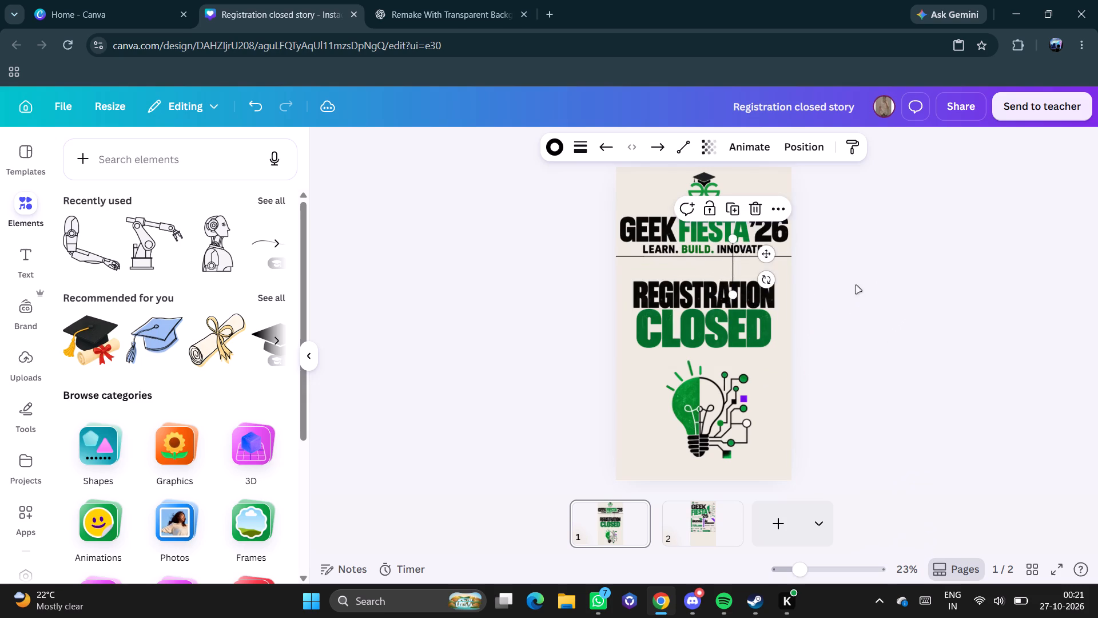
drag(767, 252, 707, 170)
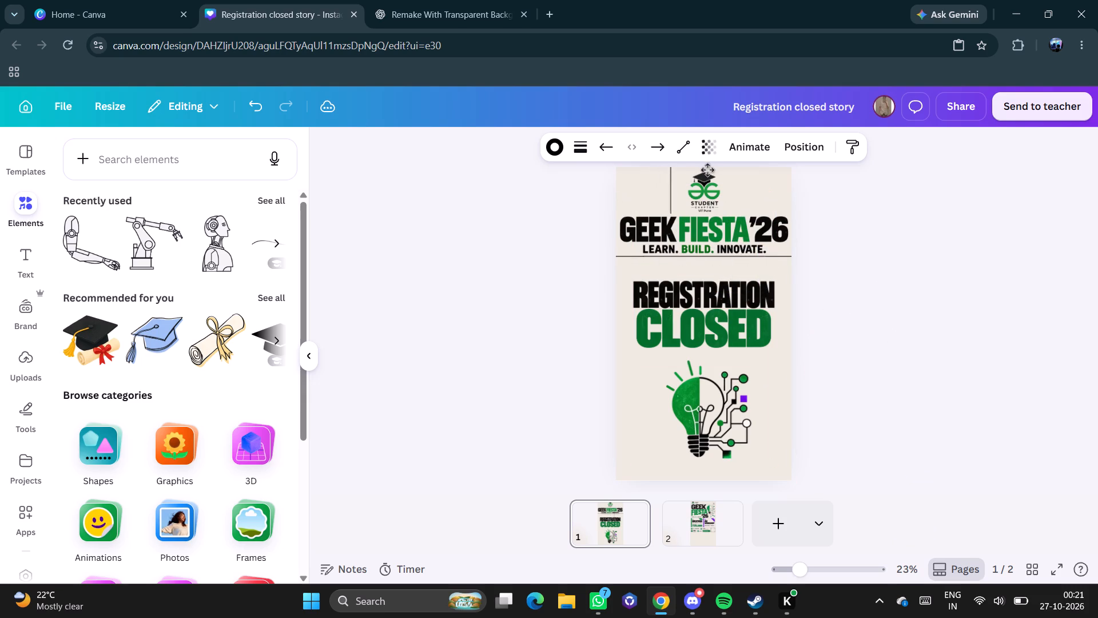
drag(707, 170, 703, 166)
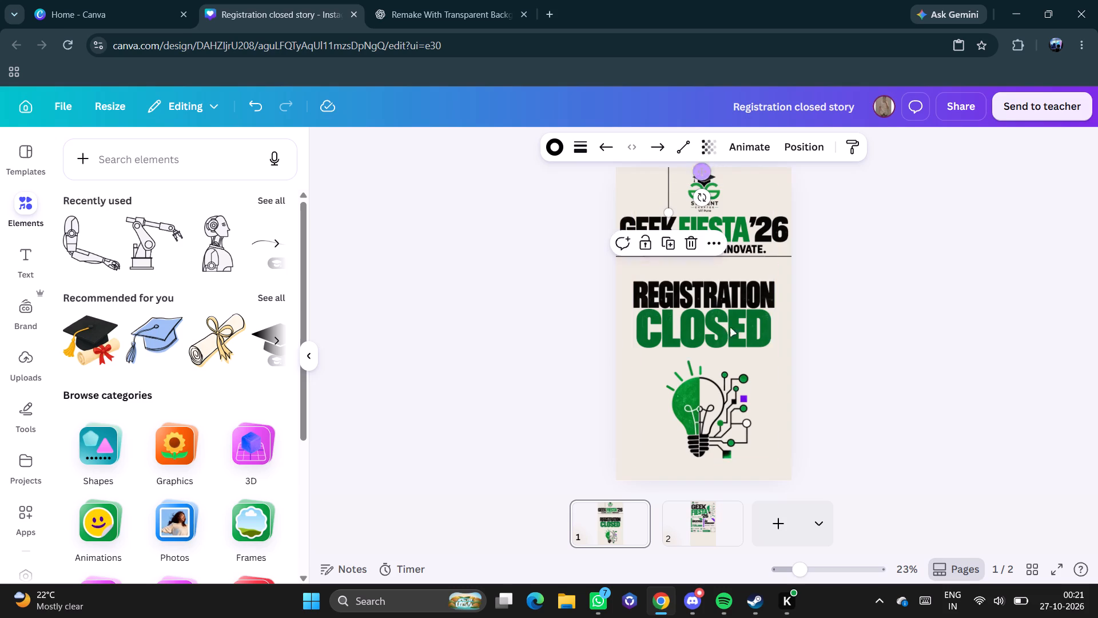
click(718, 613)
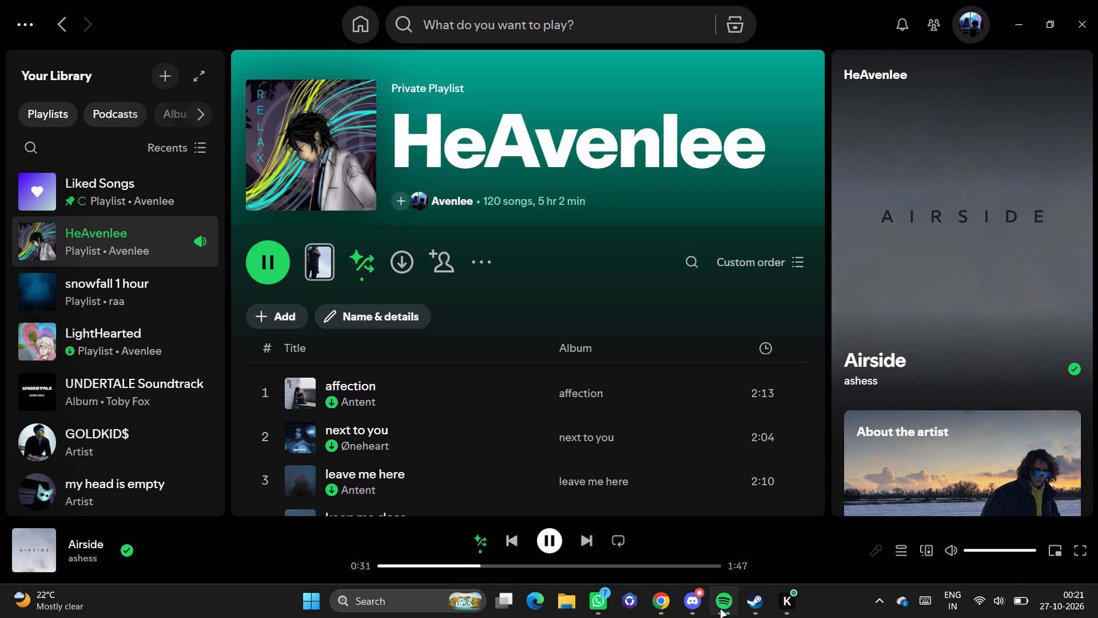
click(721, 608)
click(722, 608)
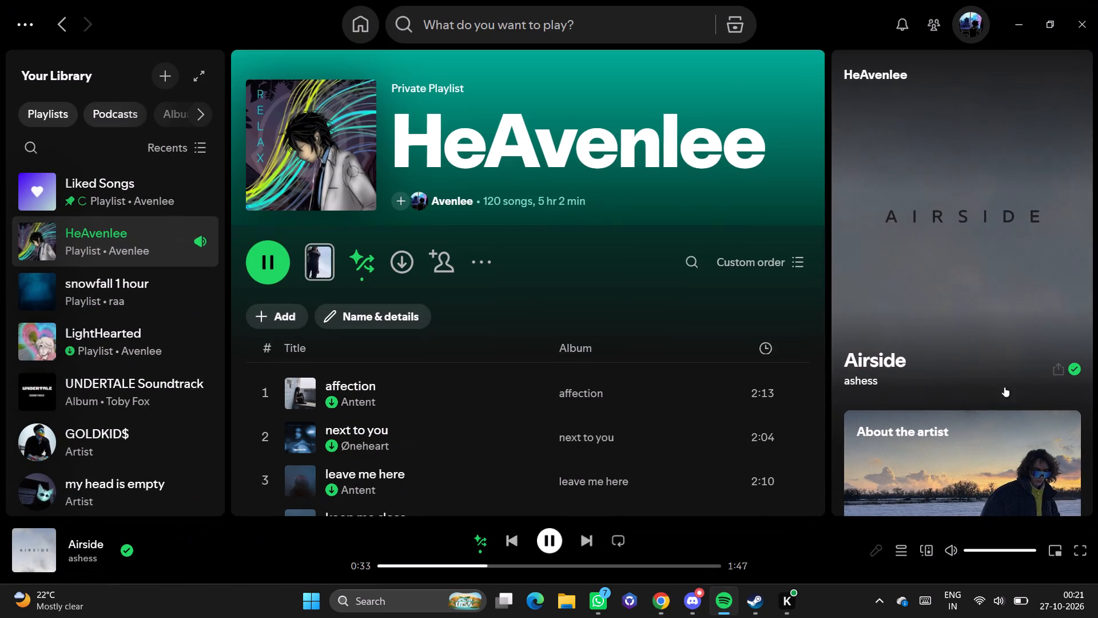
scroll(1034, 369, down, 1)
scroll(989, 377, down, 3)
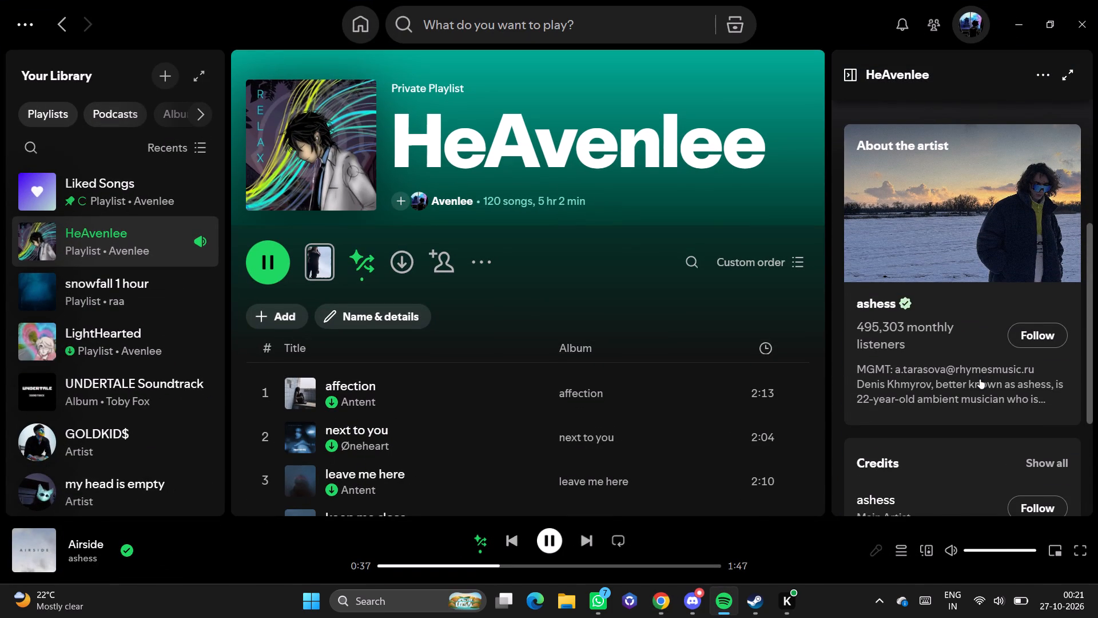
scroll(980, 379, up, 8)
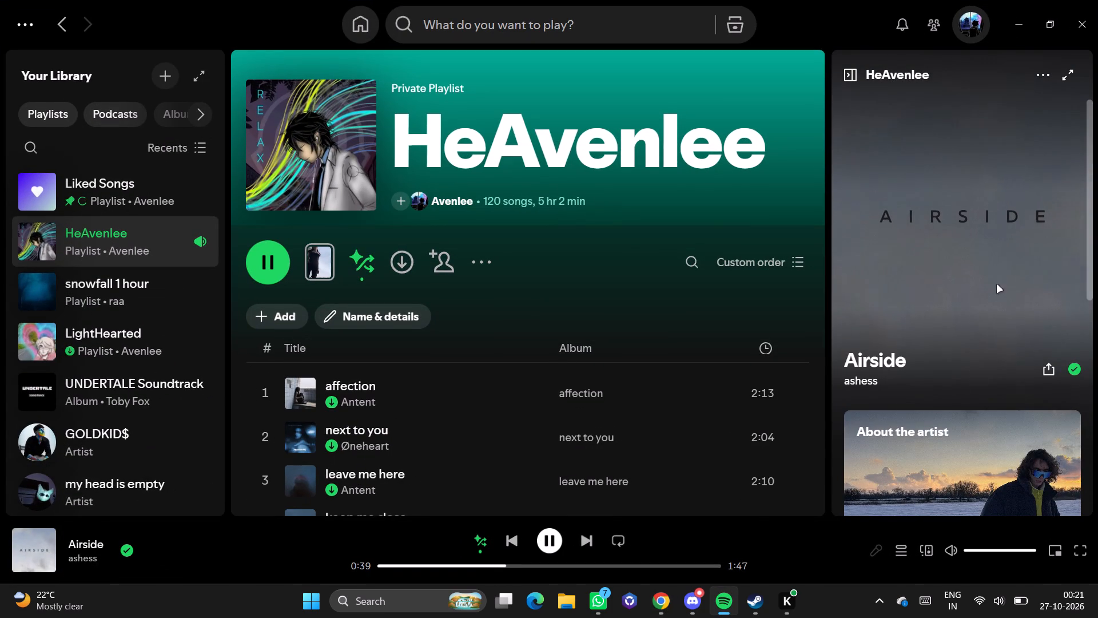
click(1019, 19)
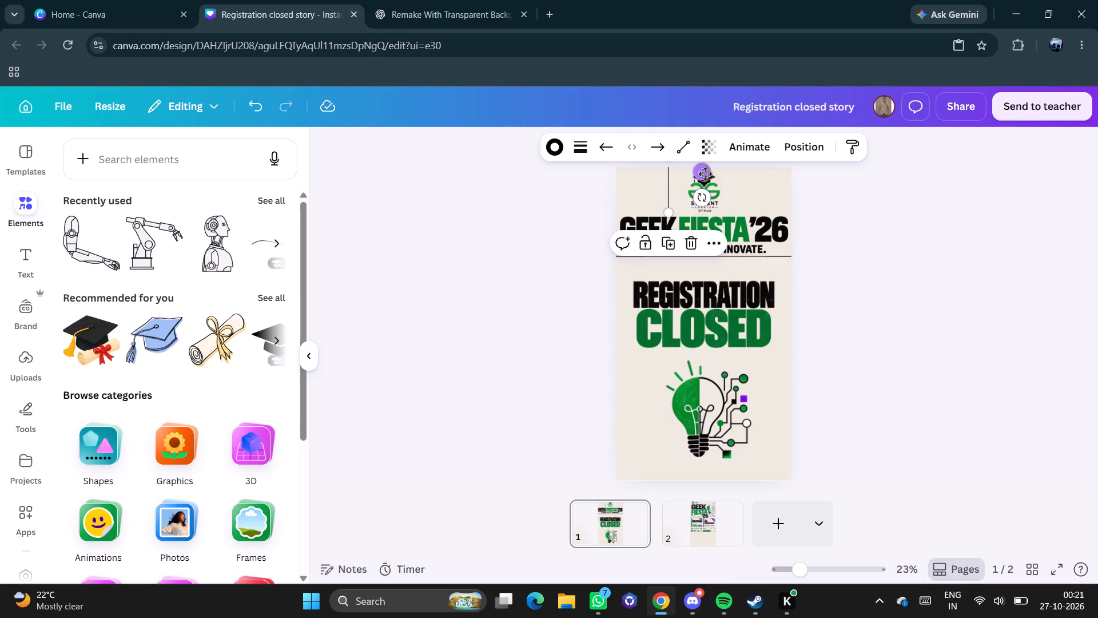
Move the vertical line to the page's left margin, crossing the header line, and lengthen it down to near the page bottom.
drag(705, 173, 663, 271)
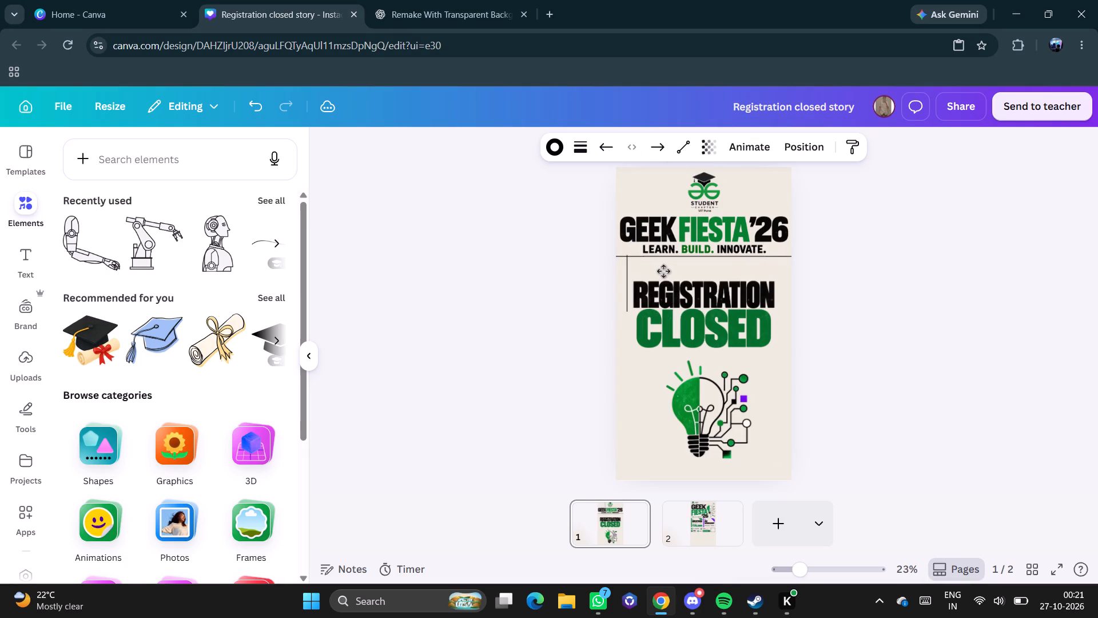
drag(663, 271, 663, 264)
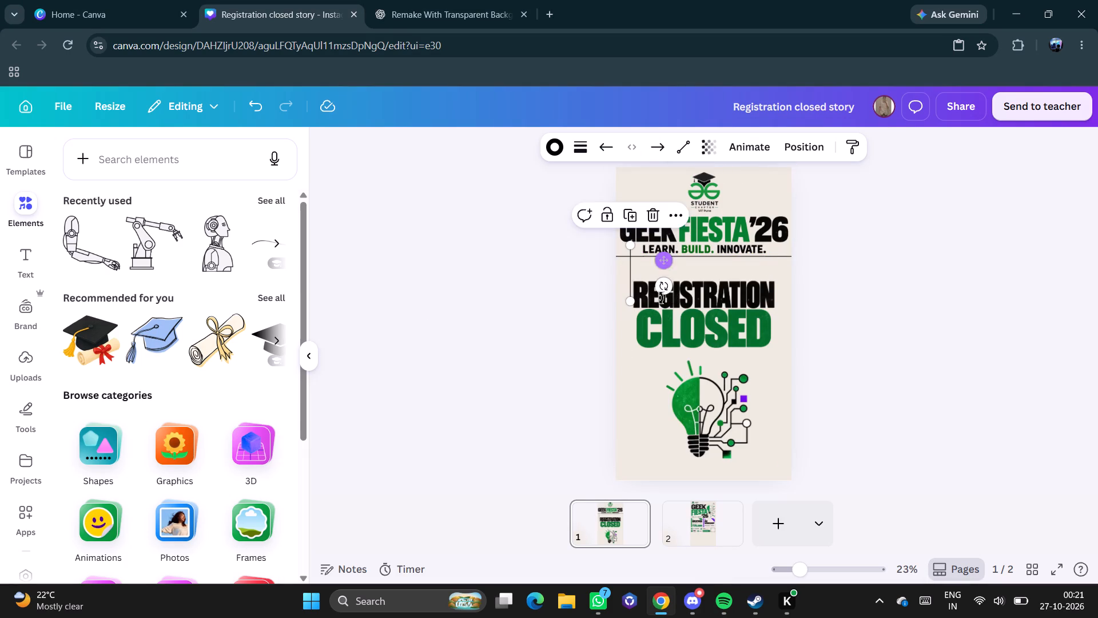
drag(629, 301, 630, 455)
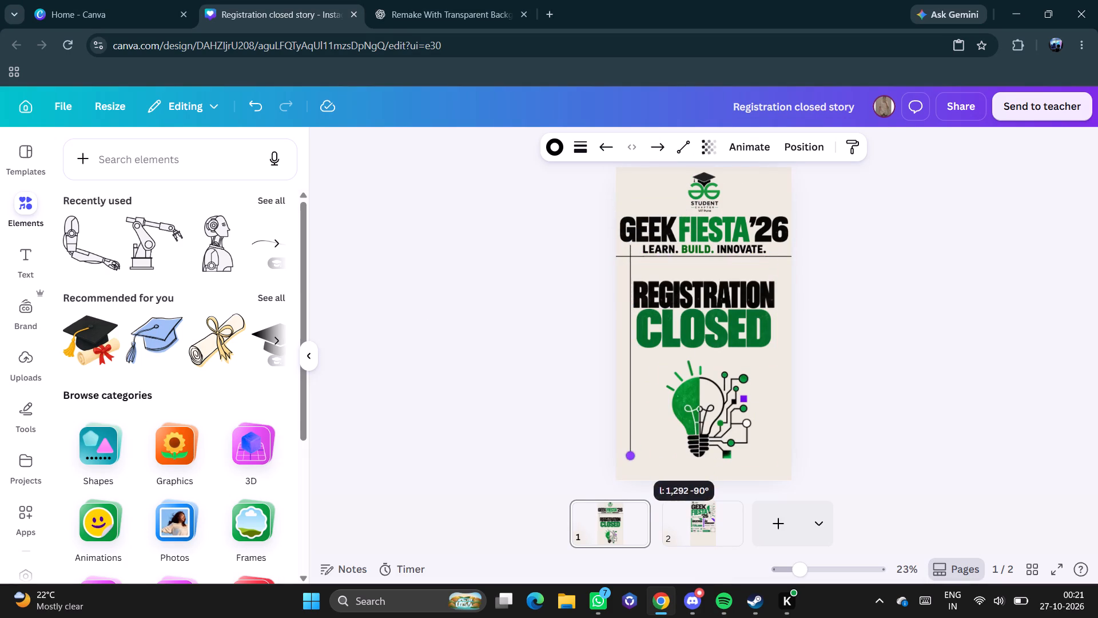
drag(630, 455, 627, 467)
click(668, 336)
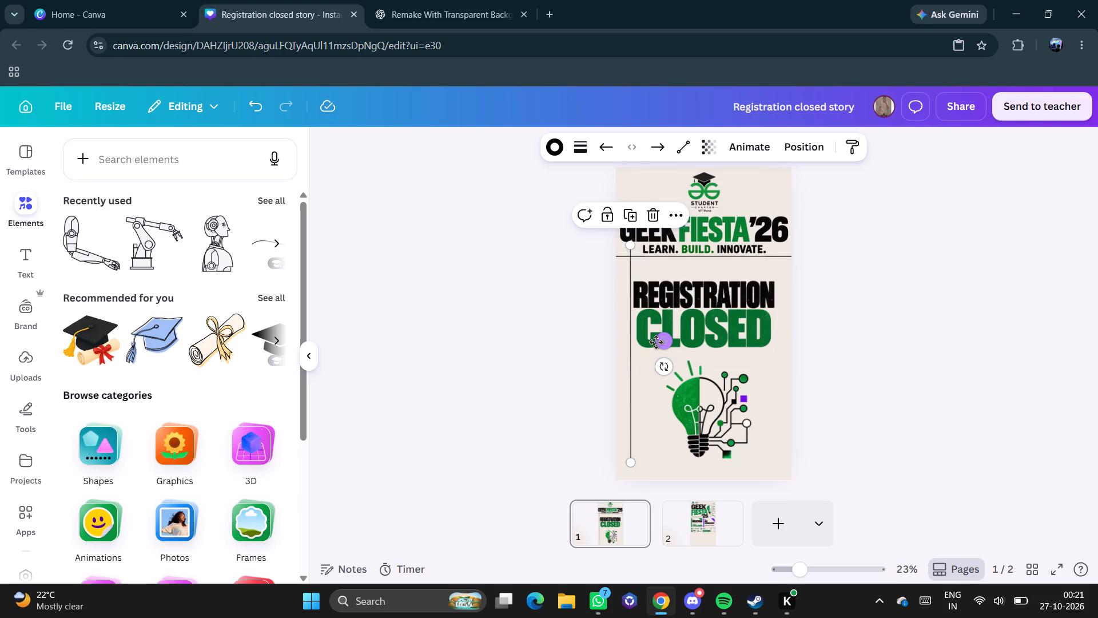
Duplicate the vertical line along the page's right margin and extend the copy's top end above the header line.
click(634, 217)
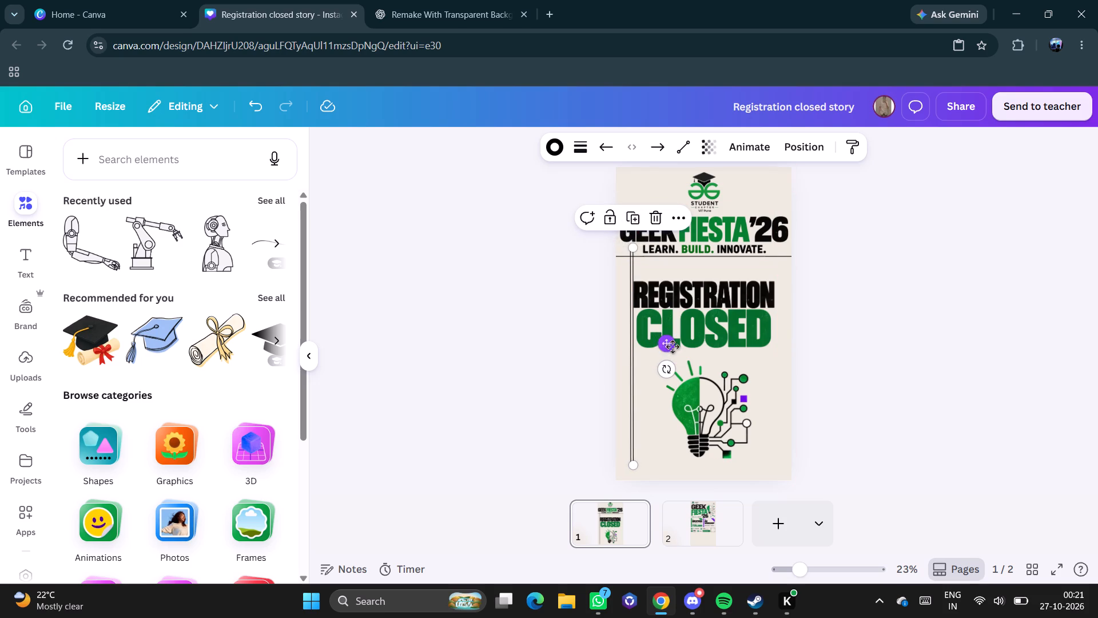
drag(663, 344, 809, 375)
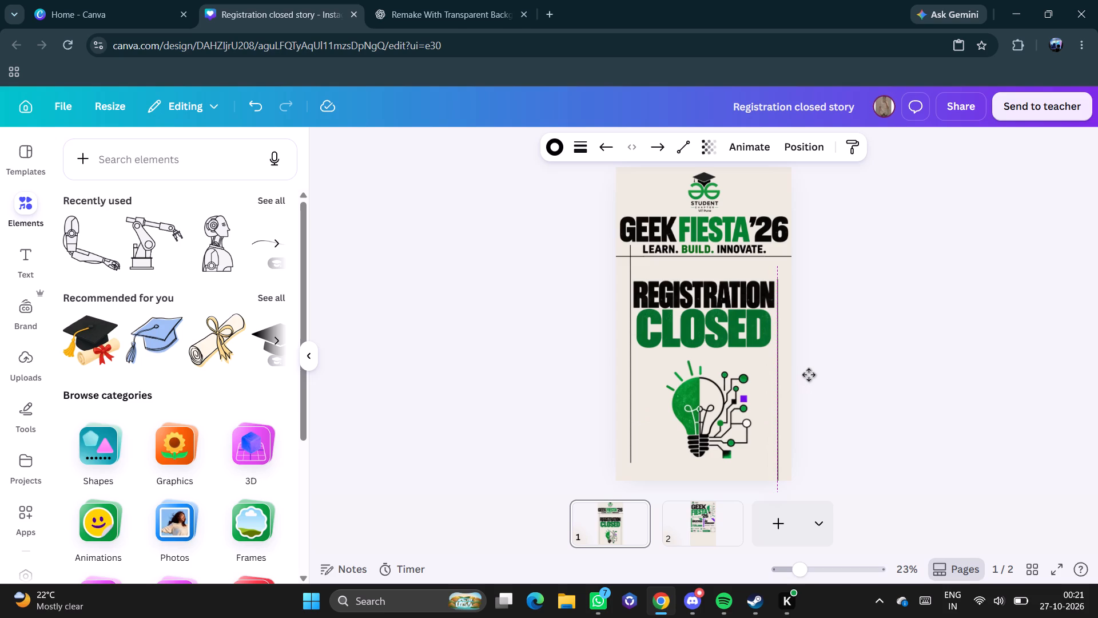
drag(809, 375, 809, 379)
click(868, 359)
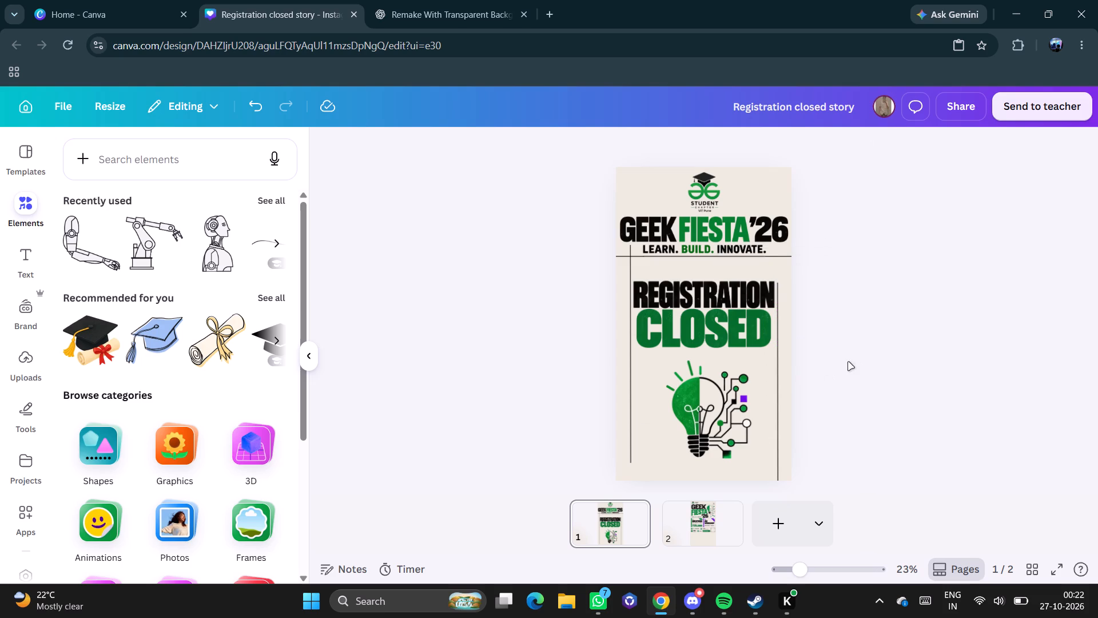
click(776, 341)
drag(777, 284, 777, 278)
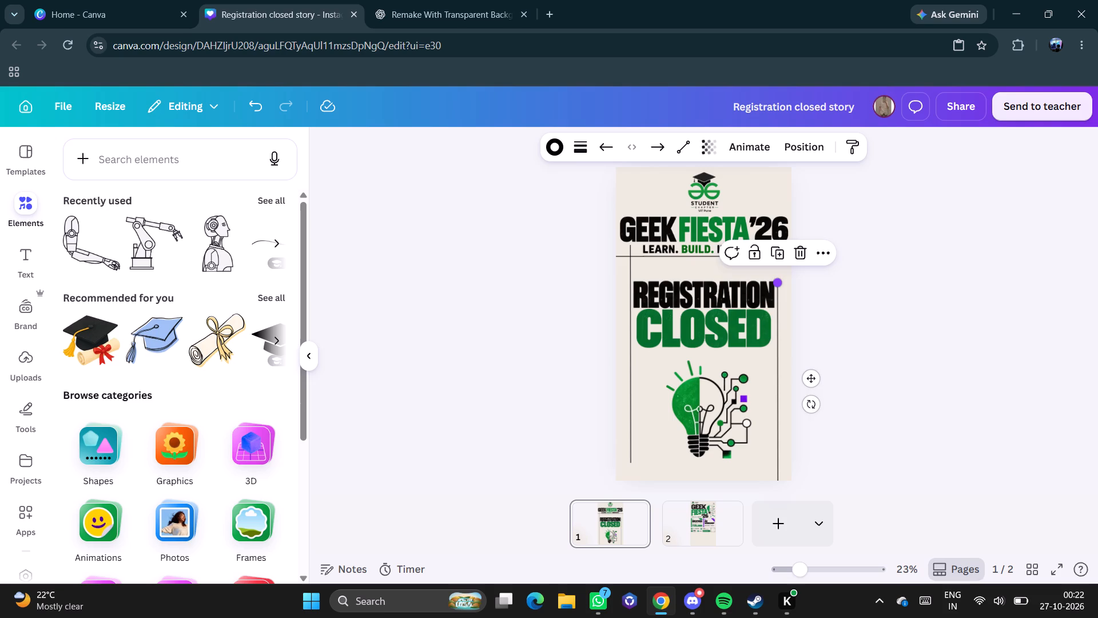
drag(777, 278, 778, 245)
click(934, 272)
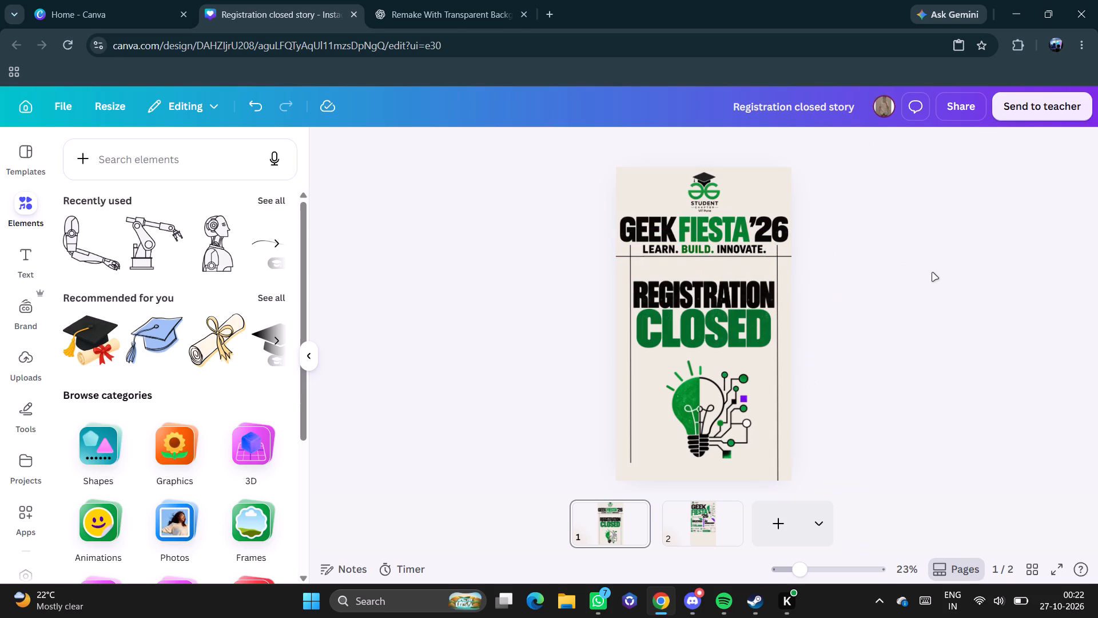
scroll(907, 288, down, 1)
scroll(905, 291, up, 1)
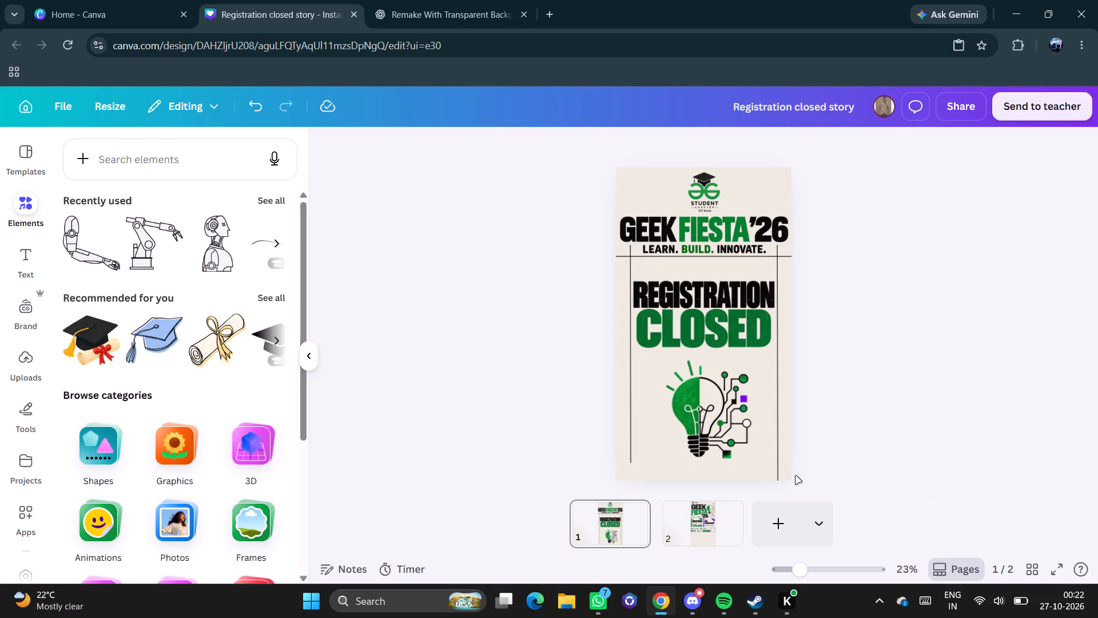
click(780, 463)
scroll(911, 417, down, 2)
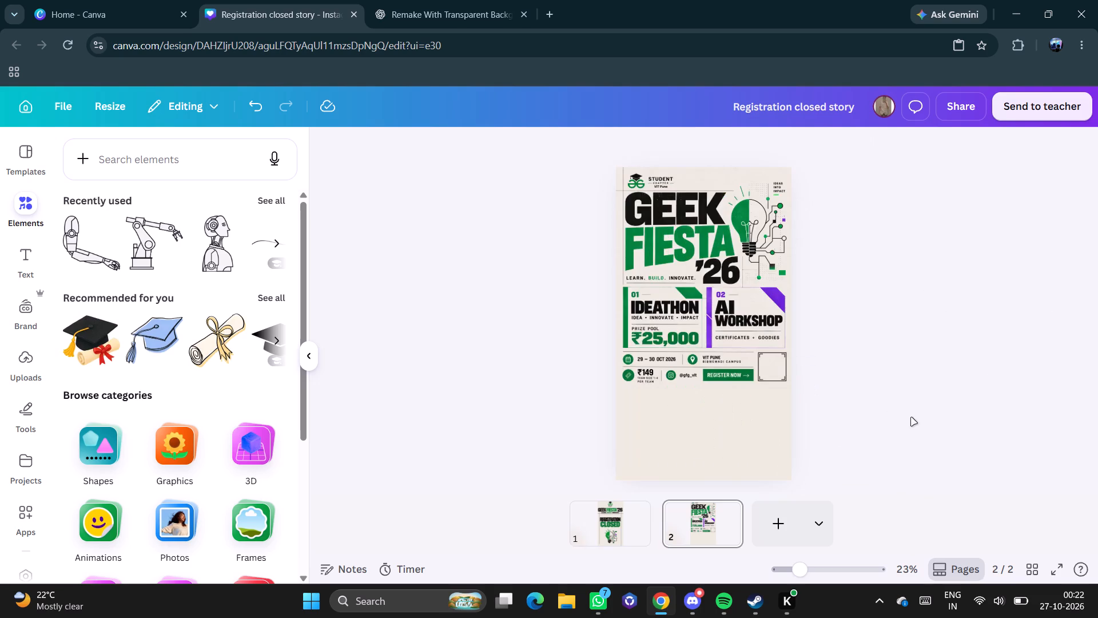
Shorten the vertical line on the page's right margin so its lower end is level with the left vertical line's end.
scroll(885, 414, up, 1)
click(780, 378)
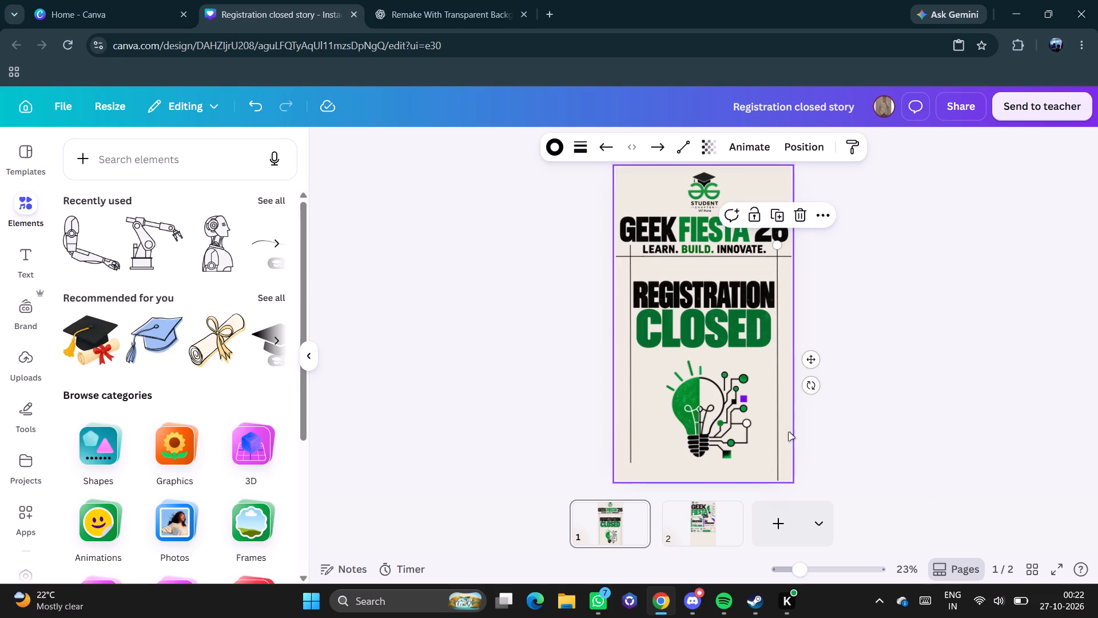
click(775, 367)
click(966, 384)
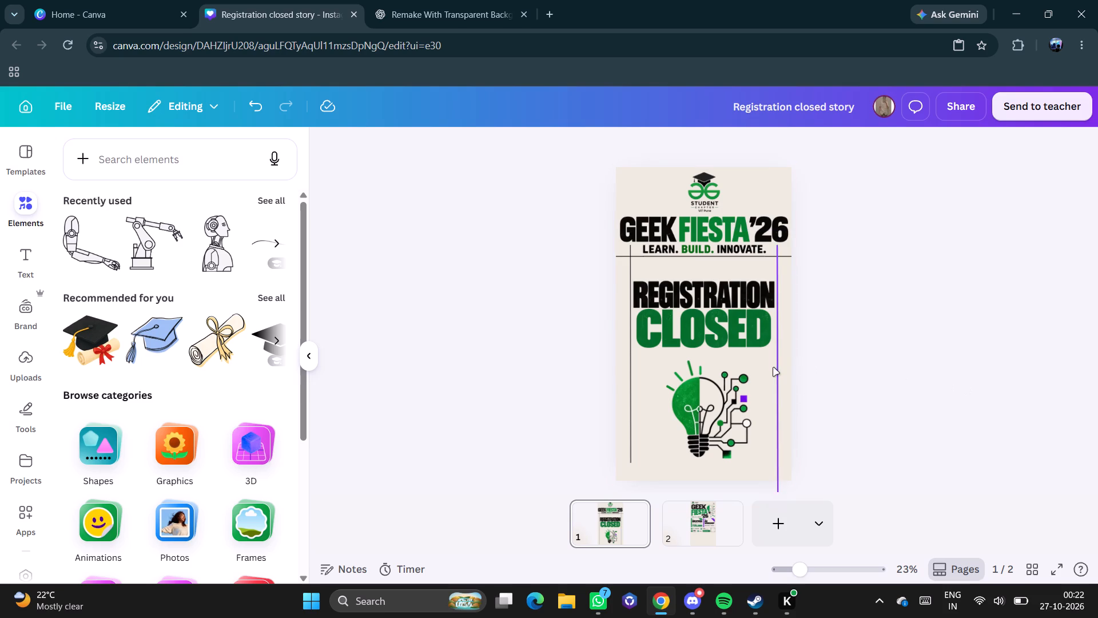
click(778, 367)
drag(801, 573, 787, 572)
drag(750, 433, 750, 426)
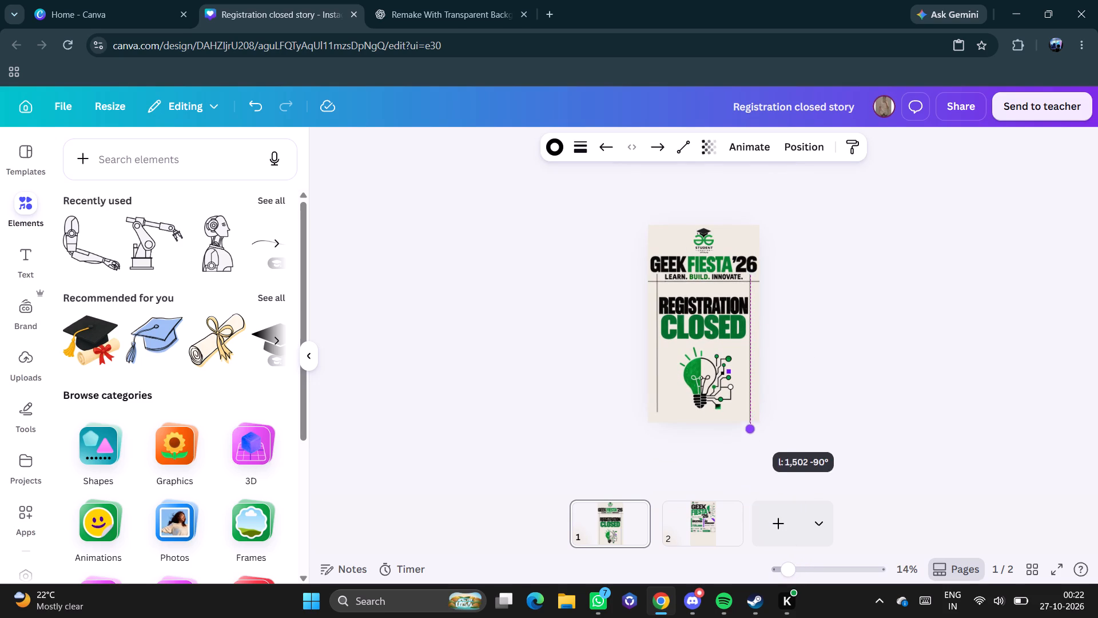
drag(750, 426, 750, 409)
click(872, 405)
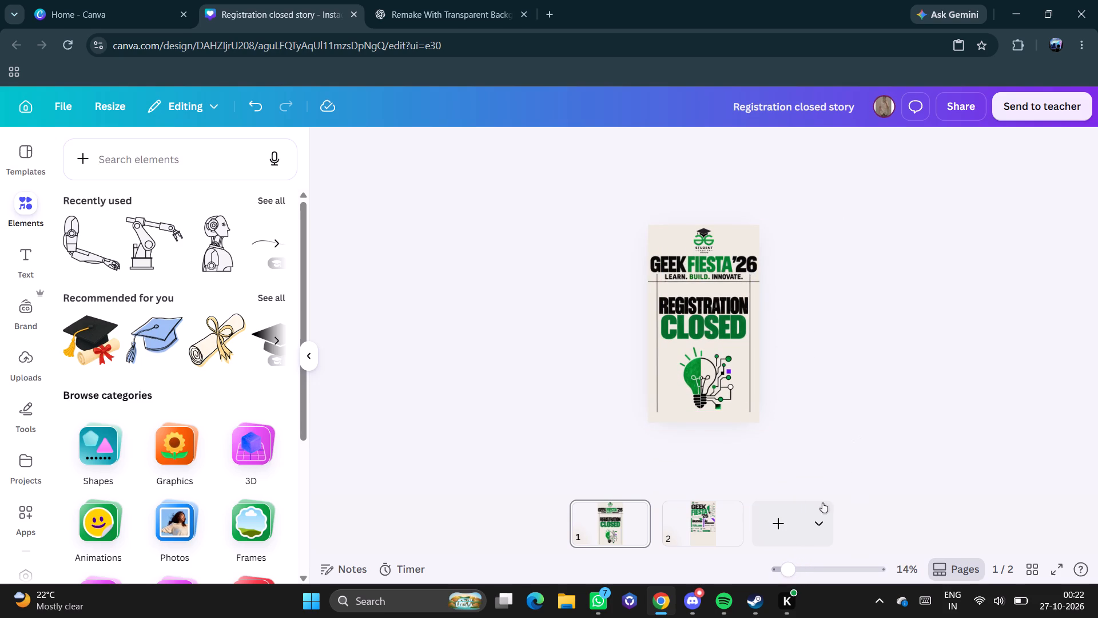
click(795, 564)
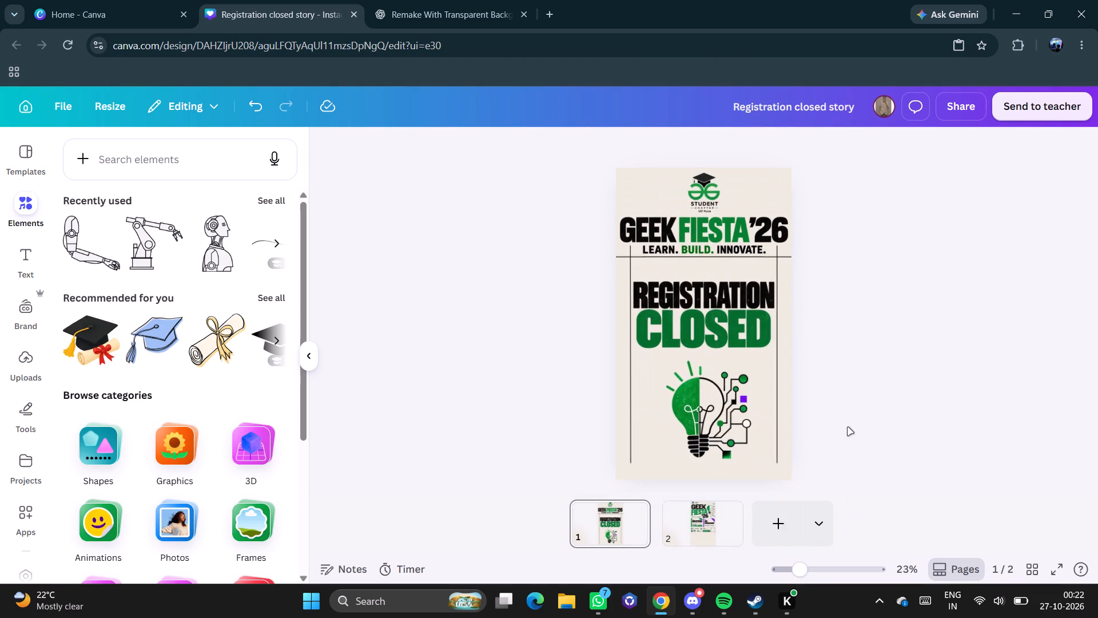
Duplicate the left vertical line, shorten the copy, and place it on the left margin from the page top down to the "Geek Fiesta '26" title.
scroll(848, 427, down, 1)
scroll(848, 427, up, 1)
click(627, 267)
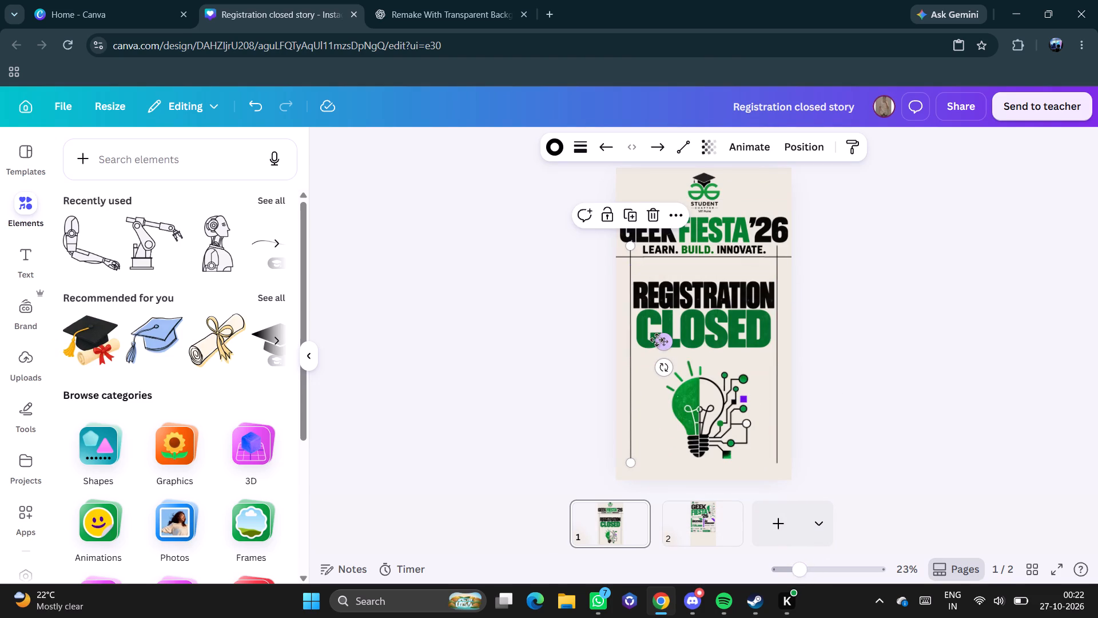
click(634, 221)
drag(669, 344, 636, 212)
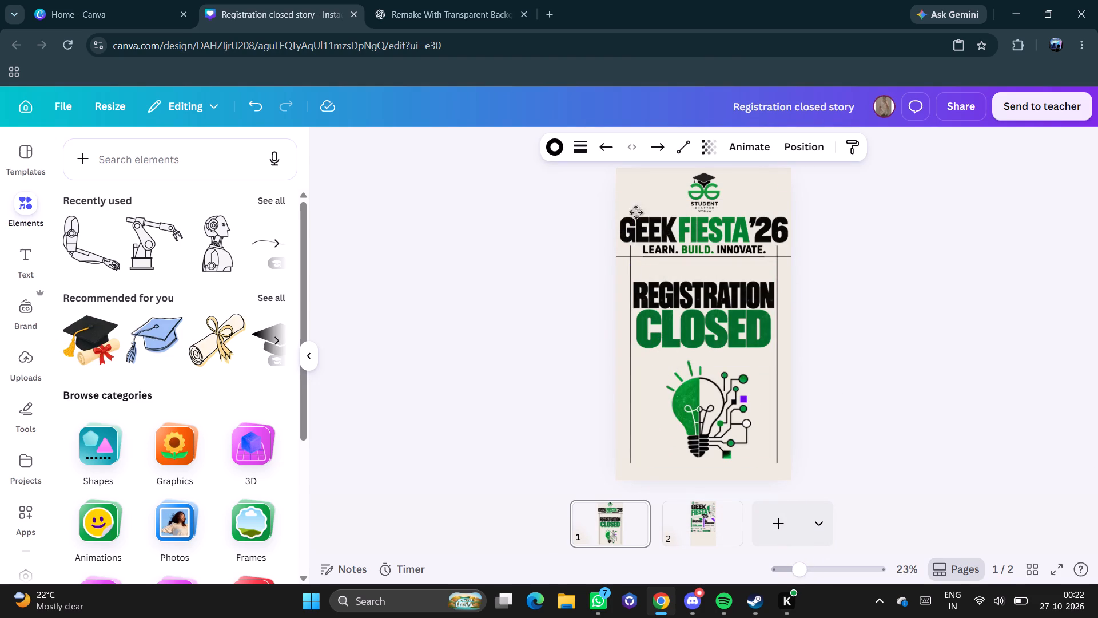
drag(636, 212, 710, 290)
drag(673, 413, 665, 320)
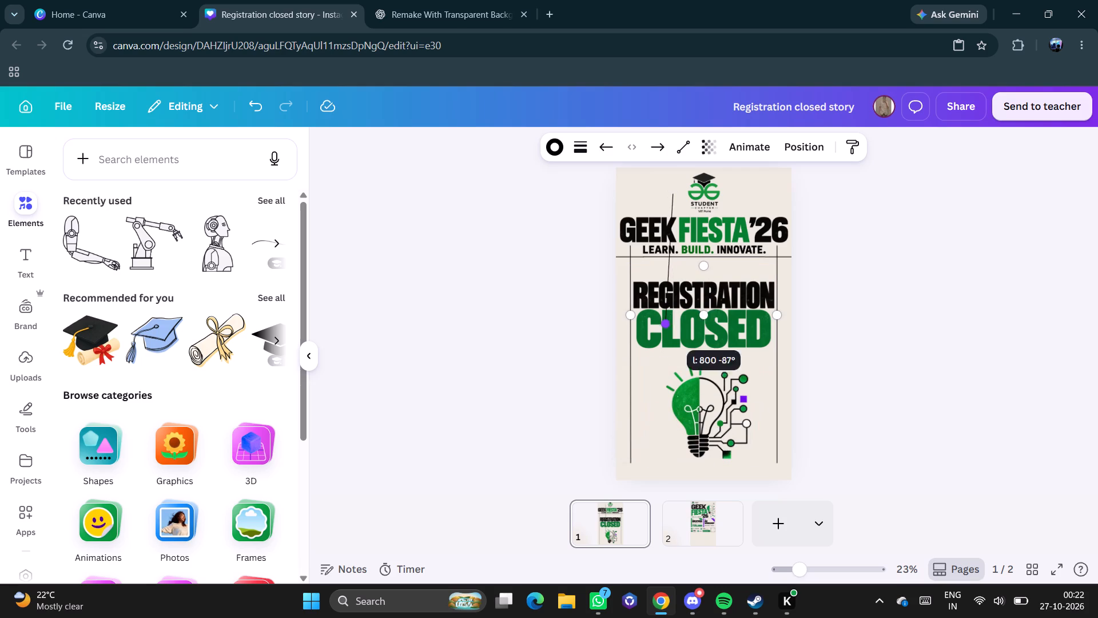
drag(665, 320, 671, 283)
drag(709, 229, 668, 222)
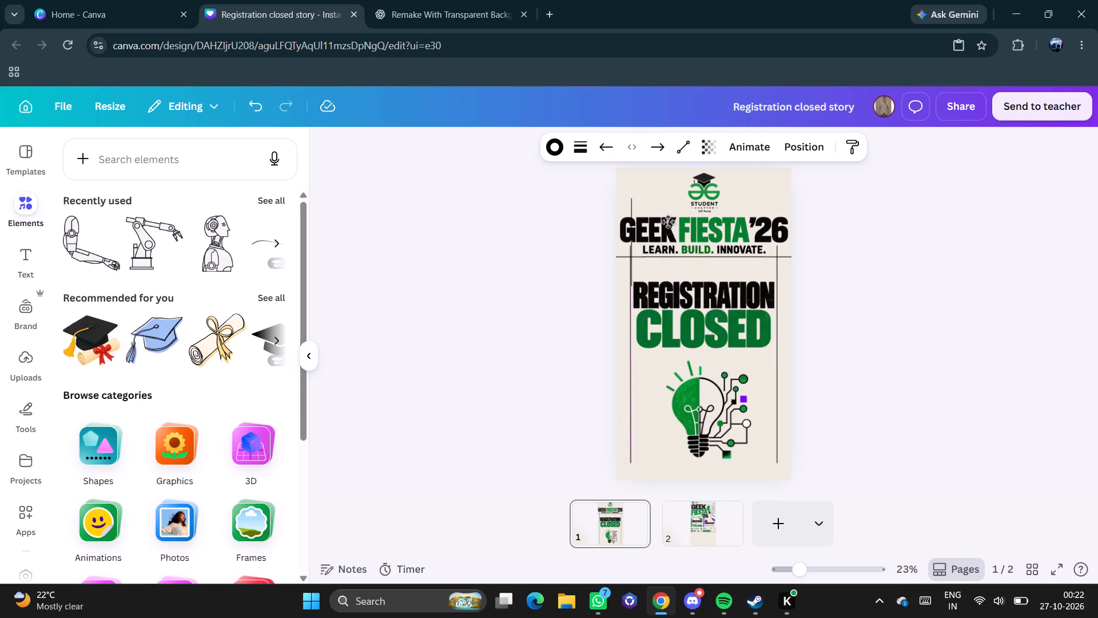
drag(668, 222, 664, 159)
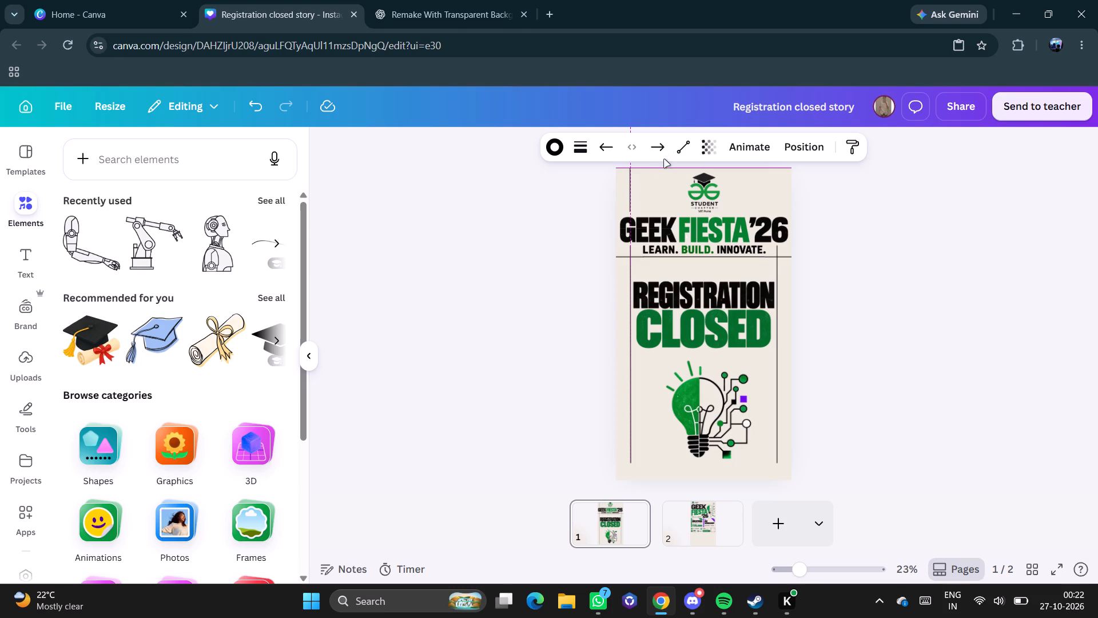
Duplicate the short top vertical line and align the copy with the right margin line above the title.
click(631, 244)
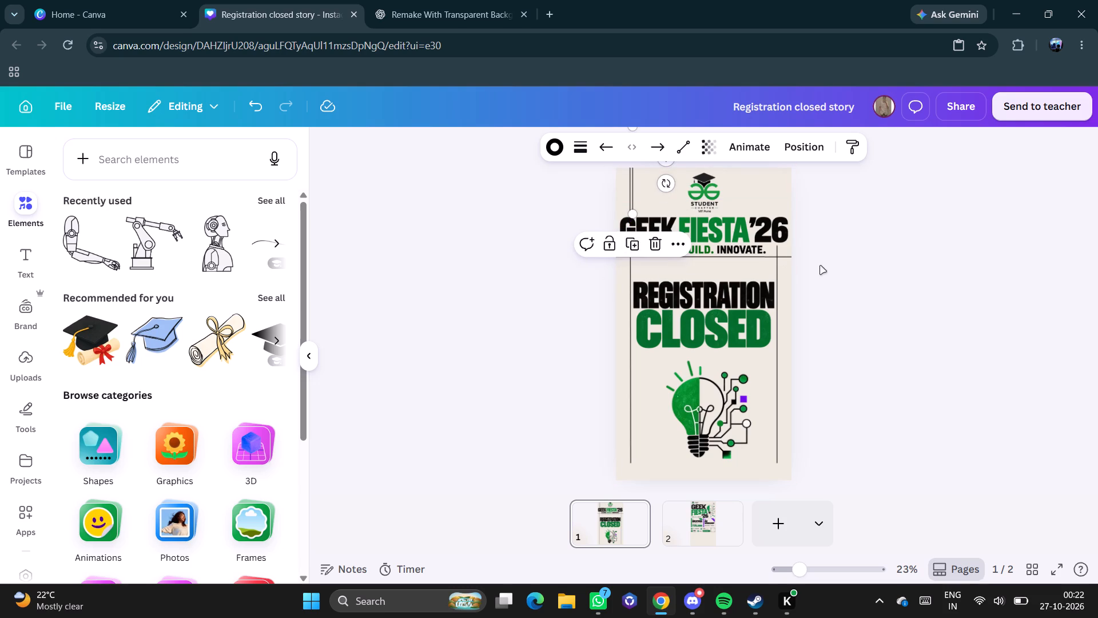
scroll(852, 269, up, 1)
drag(663, 164, 807, 167)
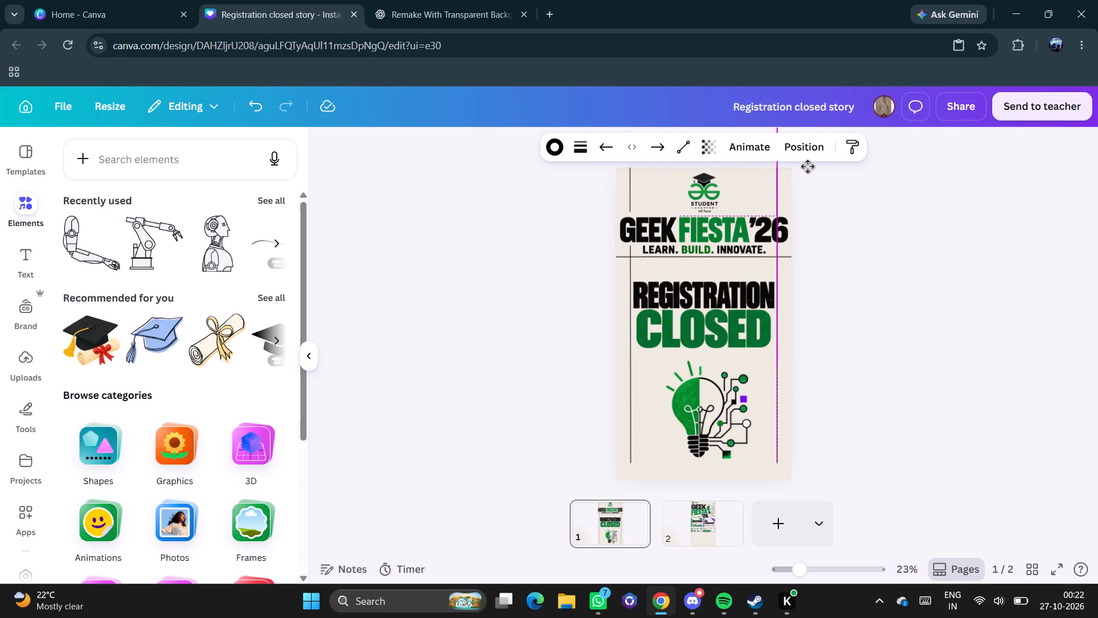
drag(807, 167, 809, 165)
click(916, 299)
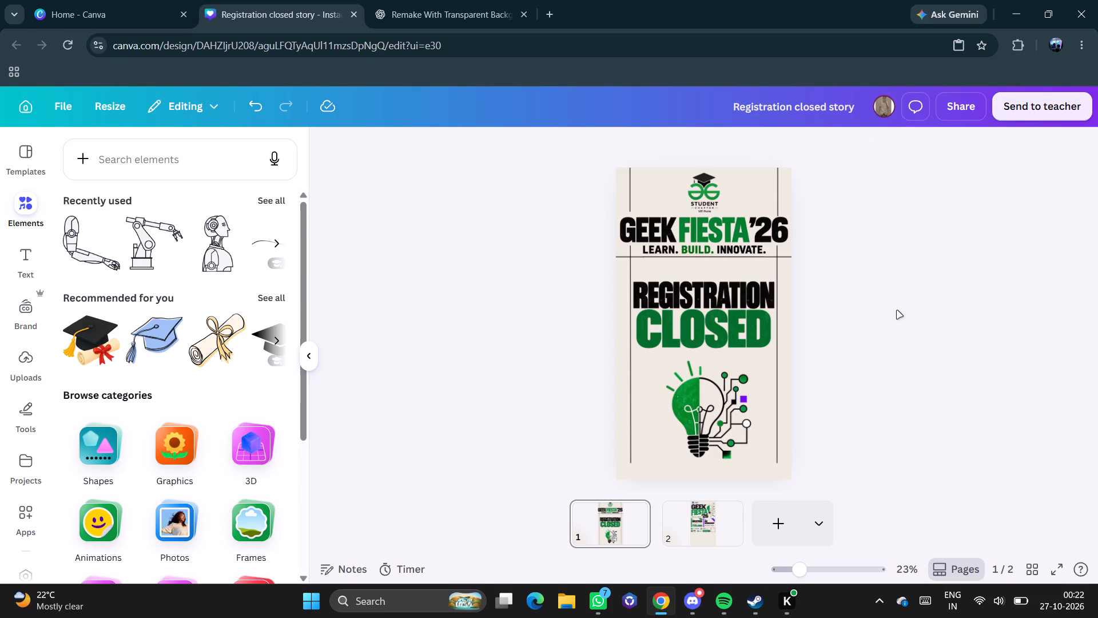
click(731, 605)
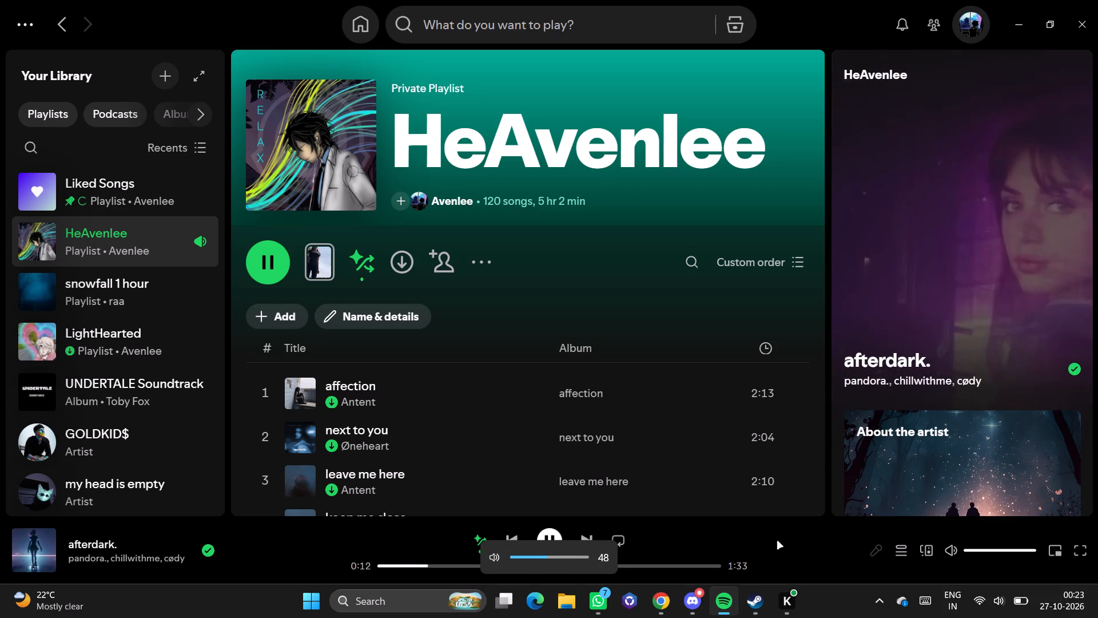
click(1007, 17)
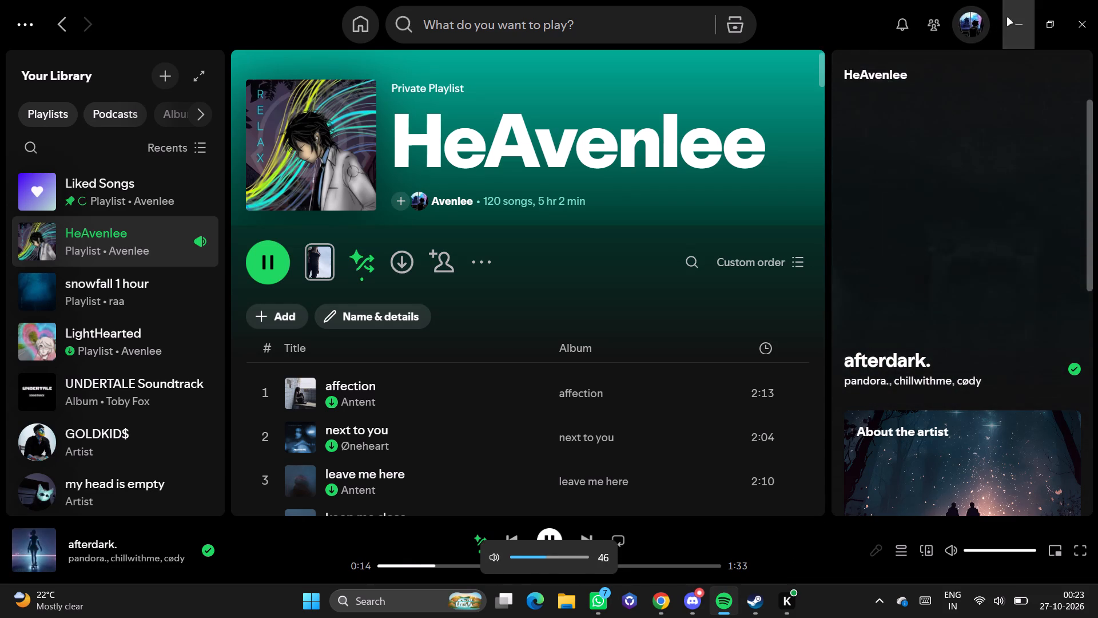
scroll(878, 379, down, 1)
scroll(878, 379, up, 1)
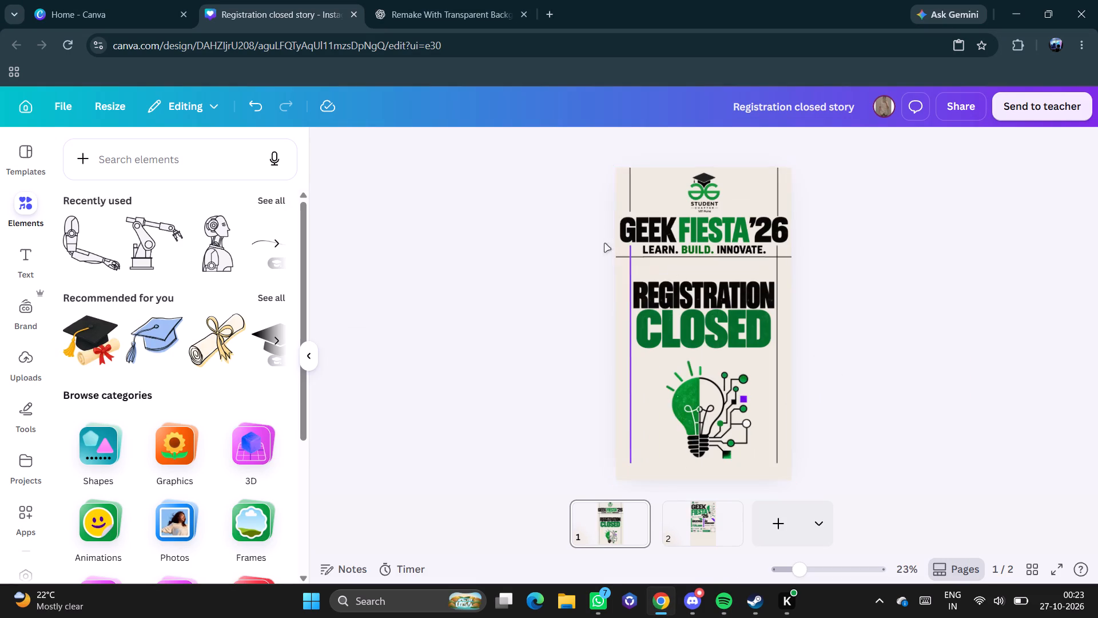
Duplicate the header line's left segment, move the copy above the "Geek Fiesta '26" title, and lengthen it horizontally to the logo.
click(619, 257)
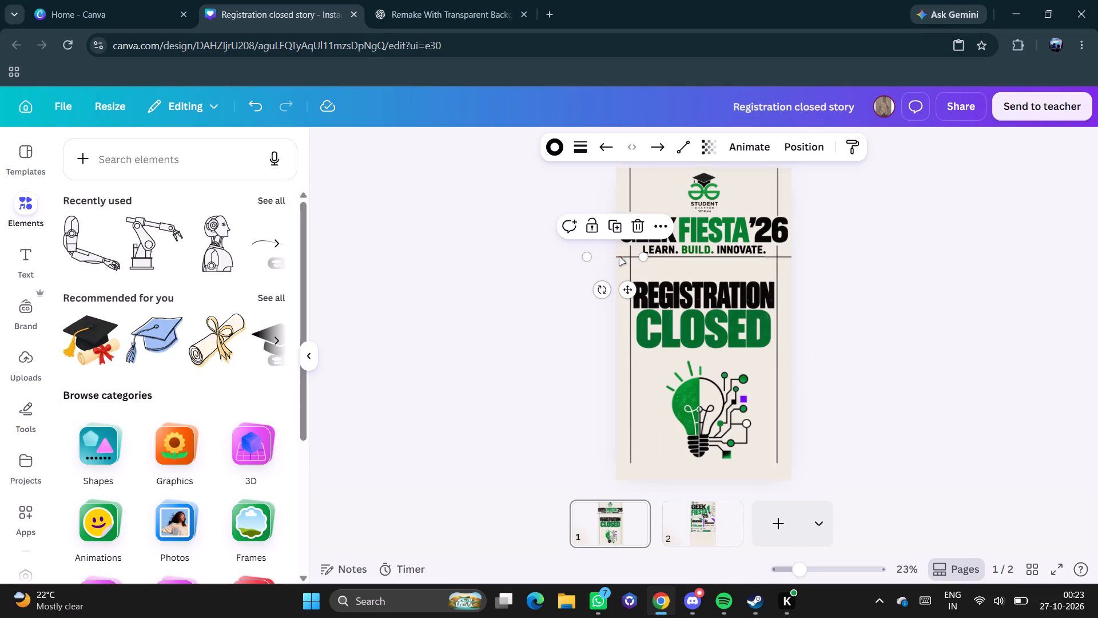
click(615, 225)
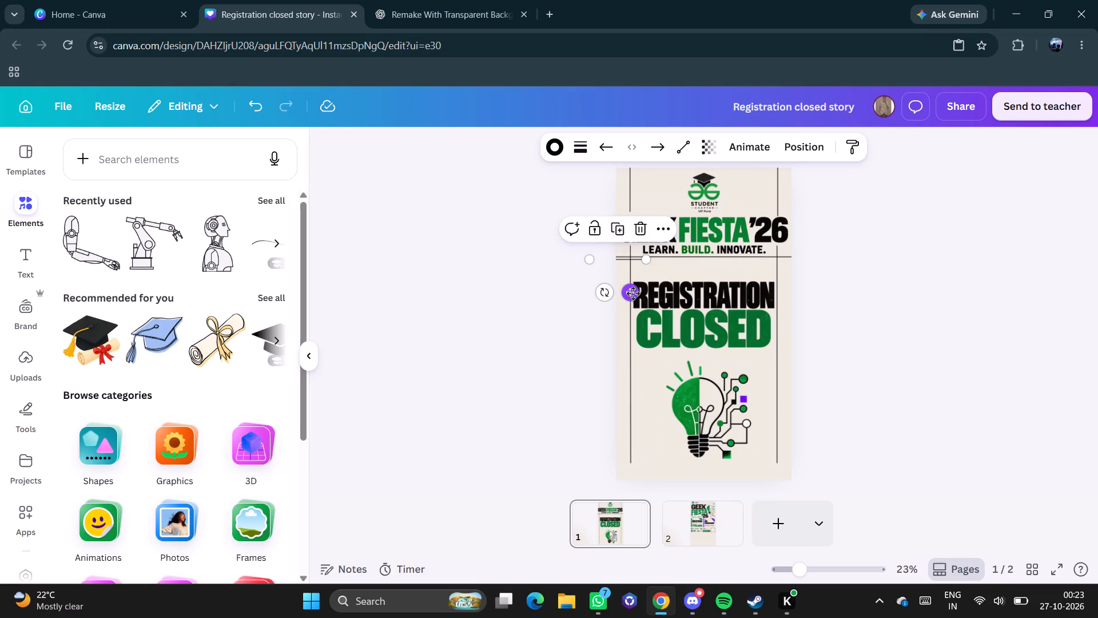
drag(633, 294, 656, 241)
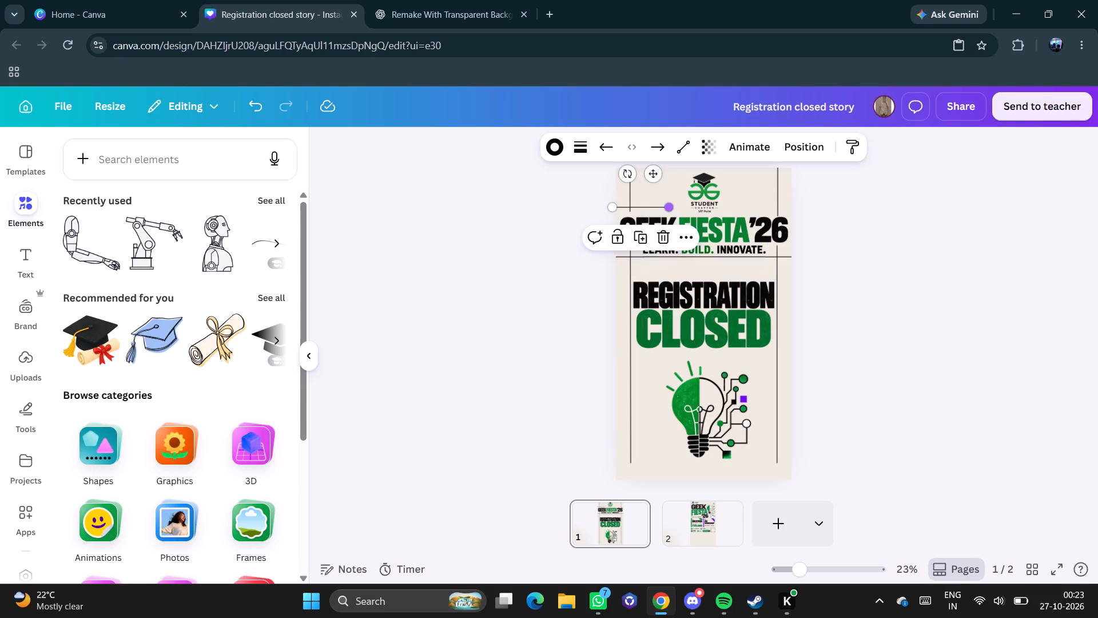
drag(666, 205, 679, 204)
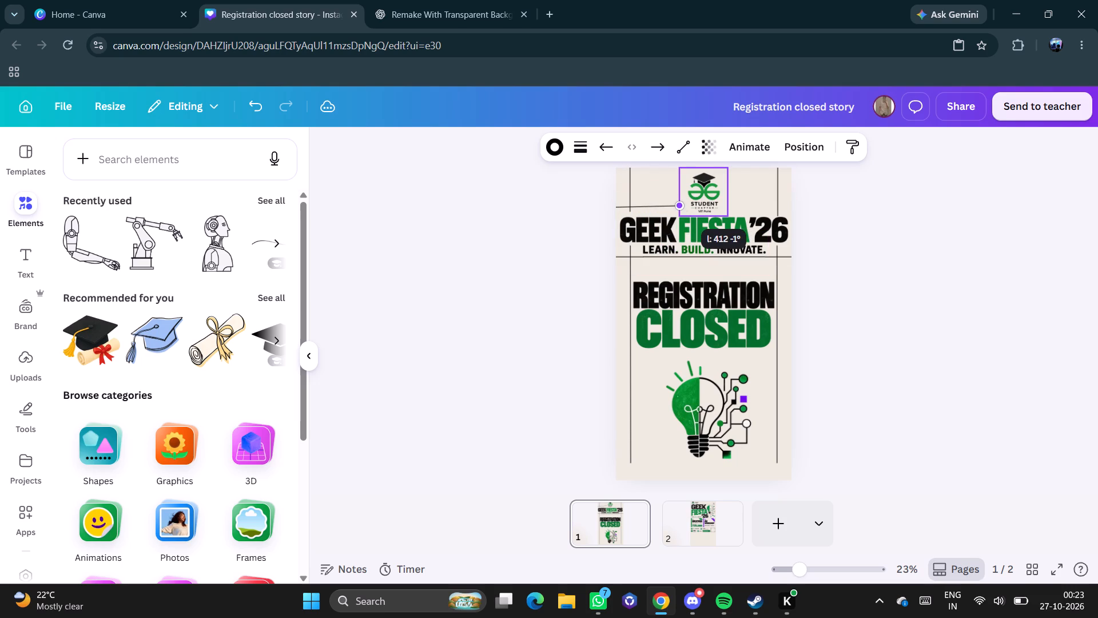
drag(679, 204, 688, 205)
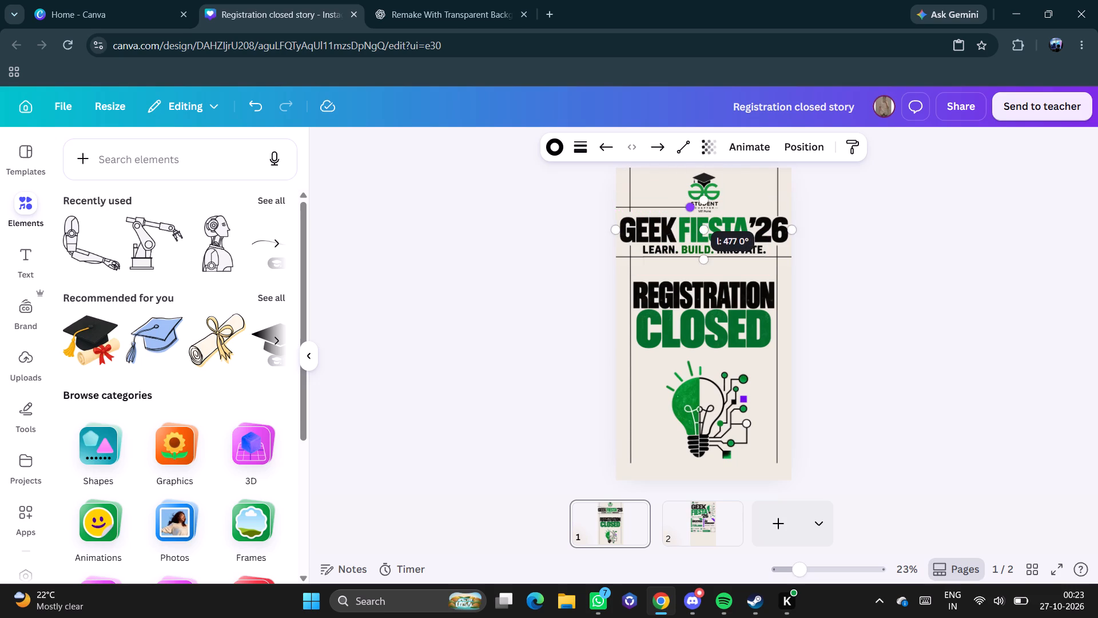
drag(688, 205, 685, 204)
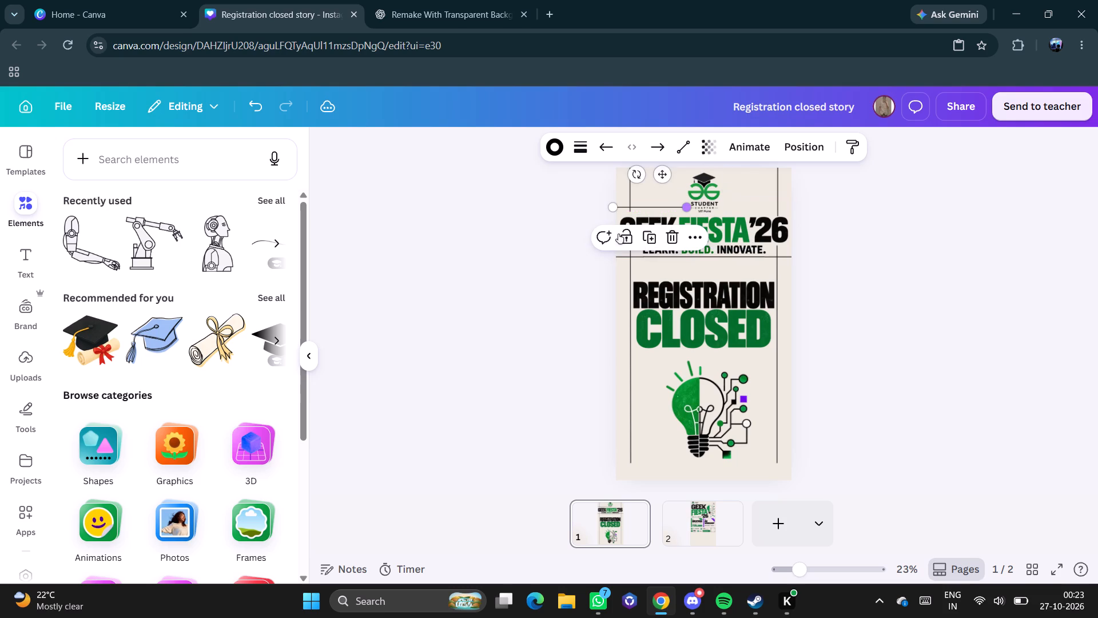
Duplicate the horizontal line beside the logo and place the copy level with it on the logo's right side.
click(644, 236)
drag(665, 179, 769, 175)
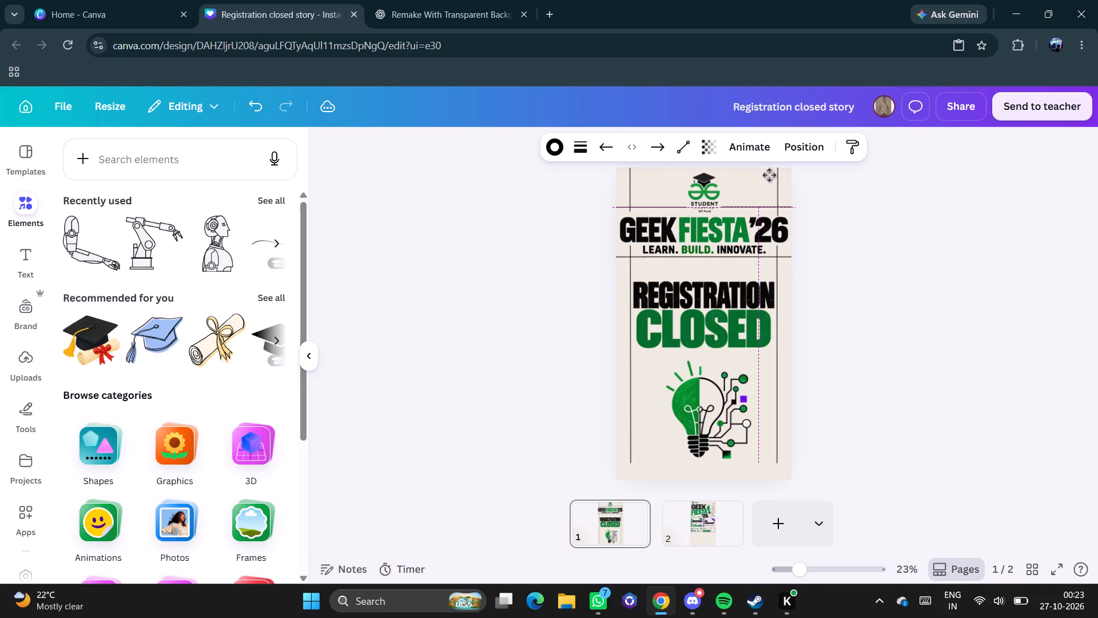
drag(769, 175, 773, 175)
click(579, 214)
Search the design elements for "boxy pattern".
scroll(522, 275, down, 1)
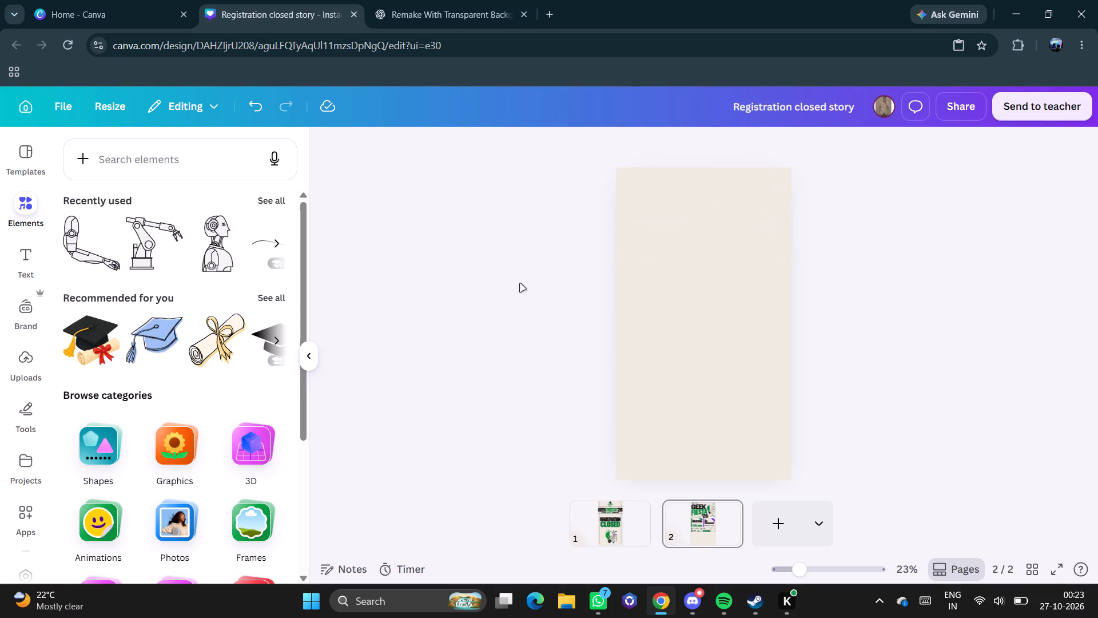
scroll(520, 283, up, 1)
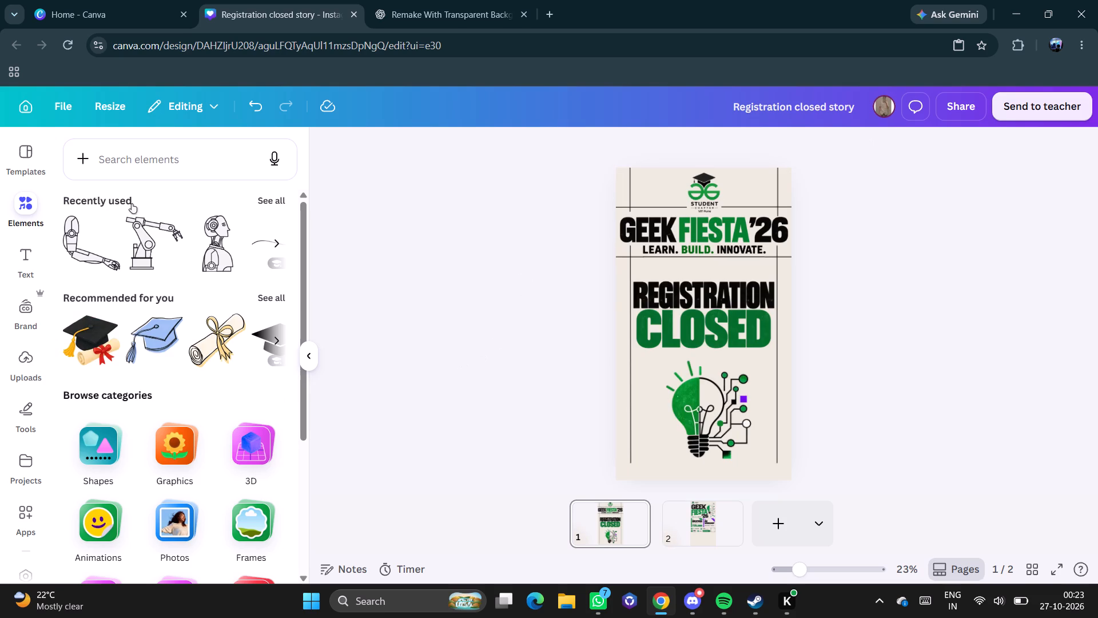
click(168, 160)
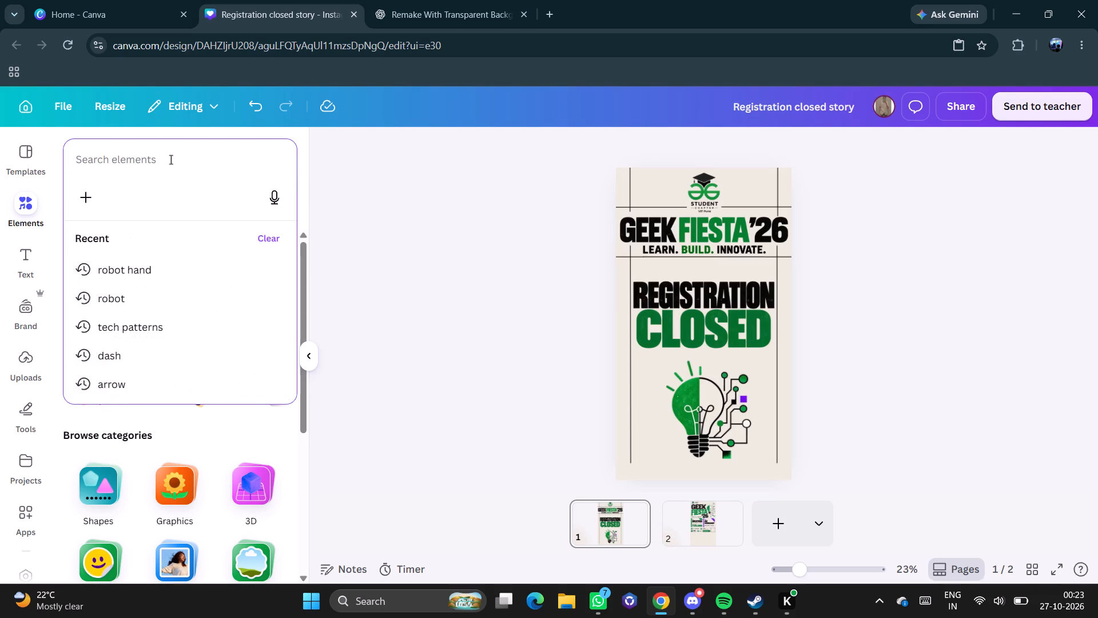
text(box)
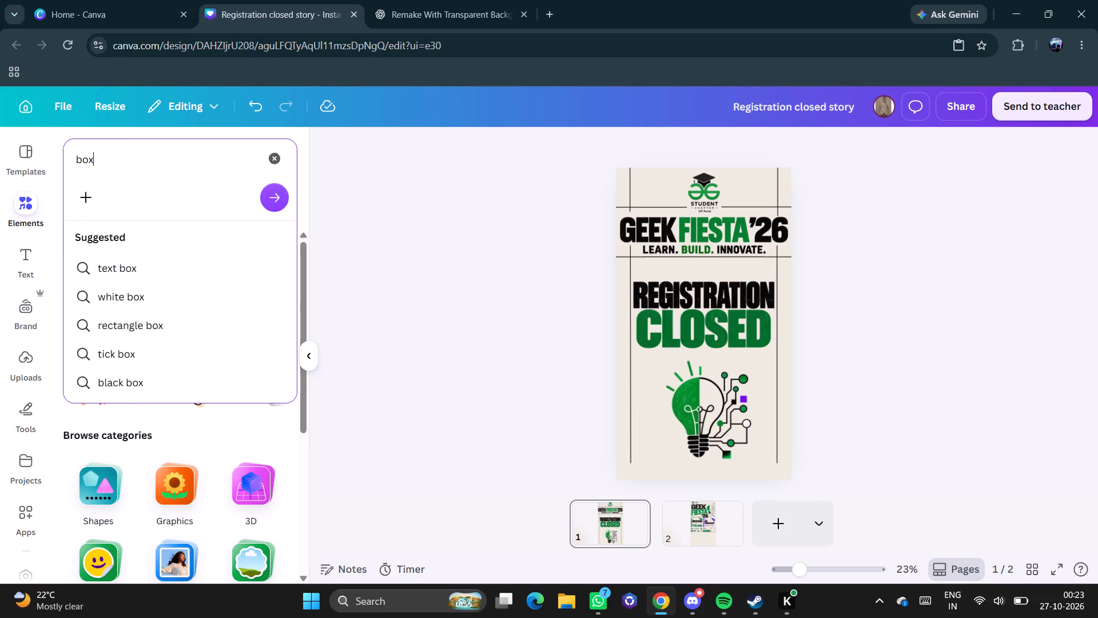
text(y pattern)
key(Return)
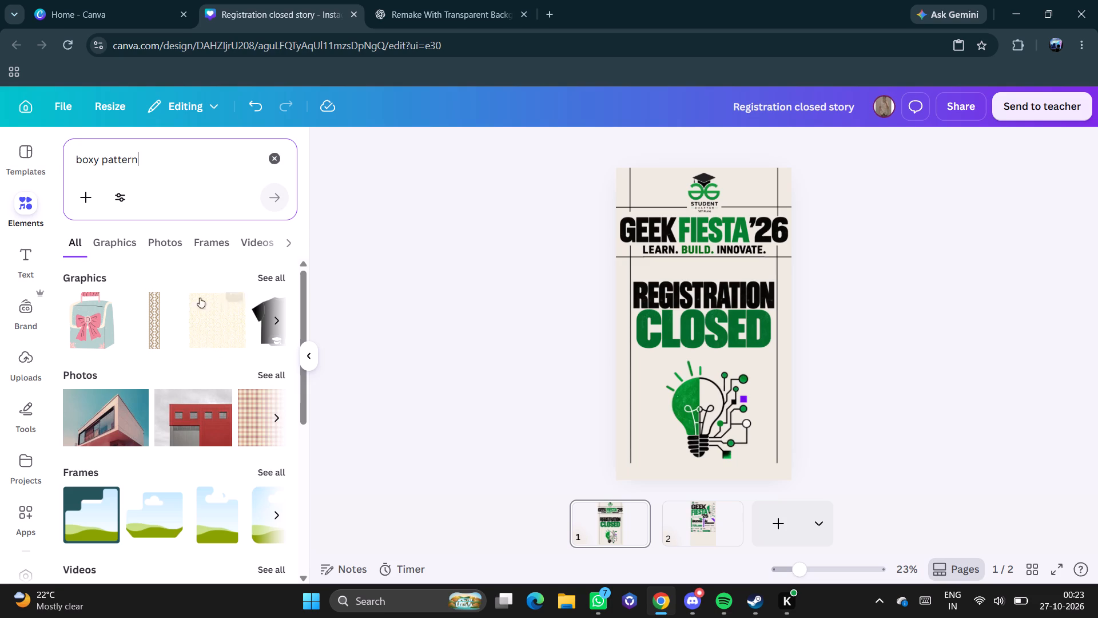
Search the elements for "graph pattern", show all graphics results, and add the black square grid with dotted intersections to page 1.
drag(164, 162, 0, 162)
key(BackSpace)
text(graph)
key(space)
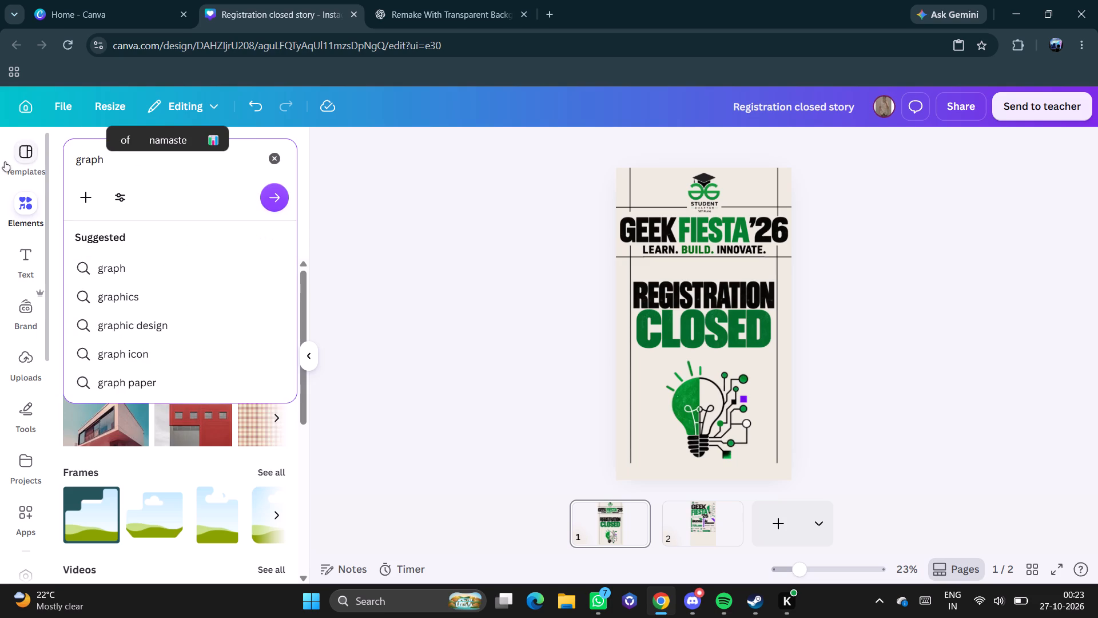
text(patter)
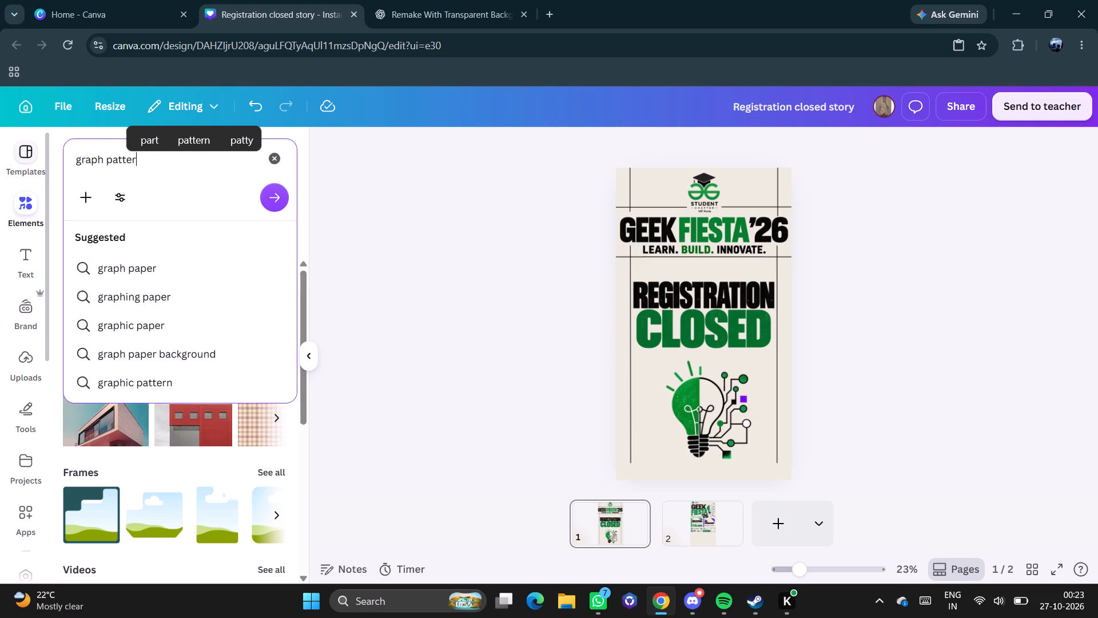
key(n)
key(Return)
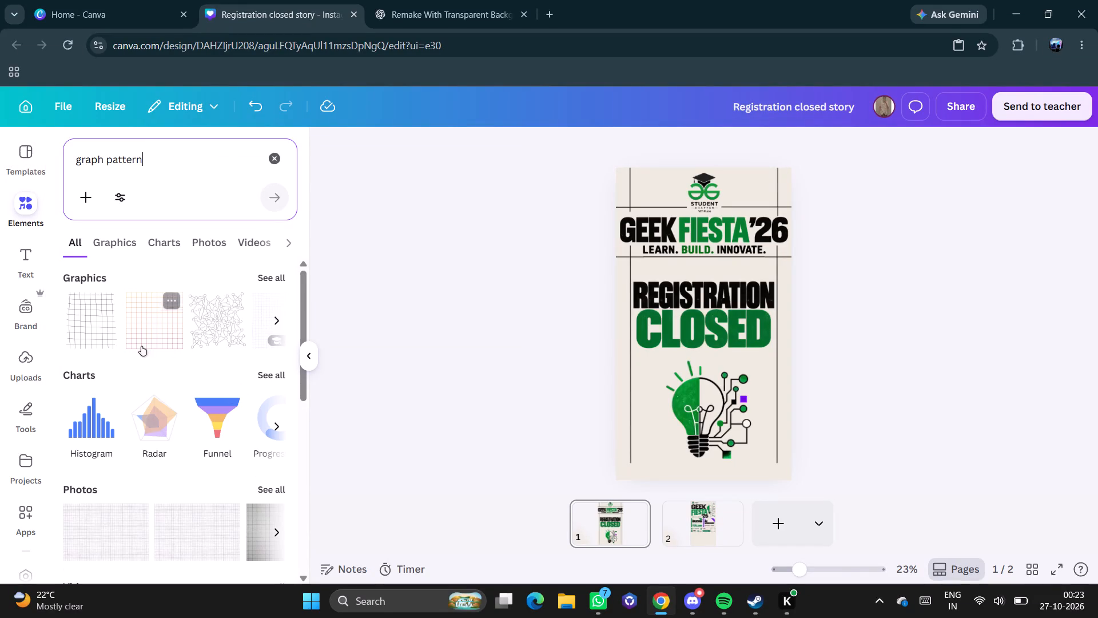
click(269, 275)
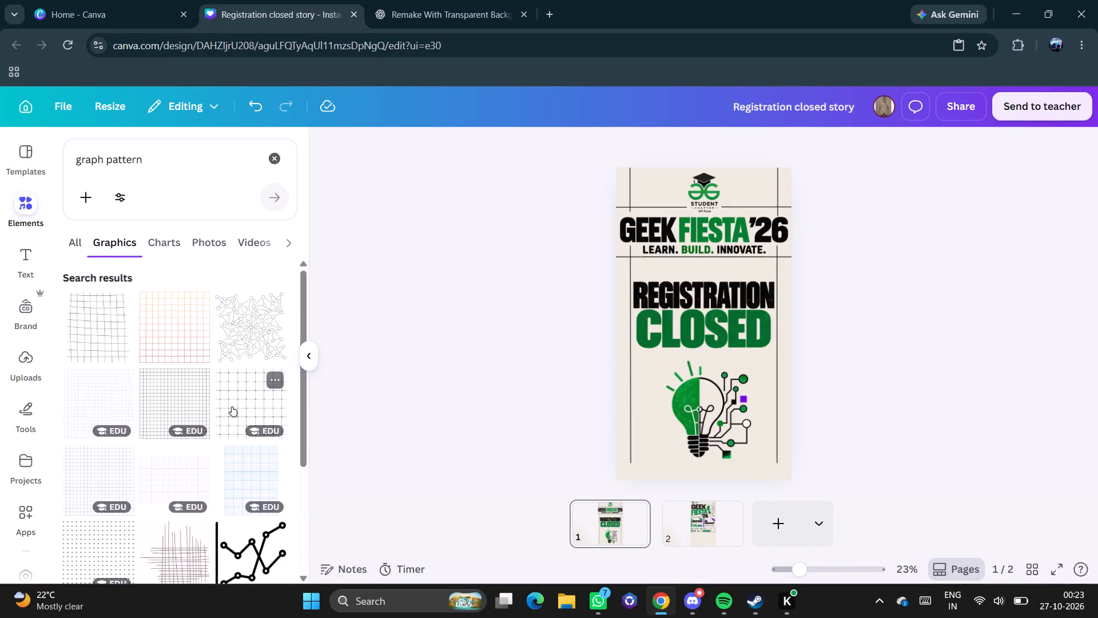
scroll(232, 407, down, 1)
scroll(232, 407, up, 1)
click(235, 397)
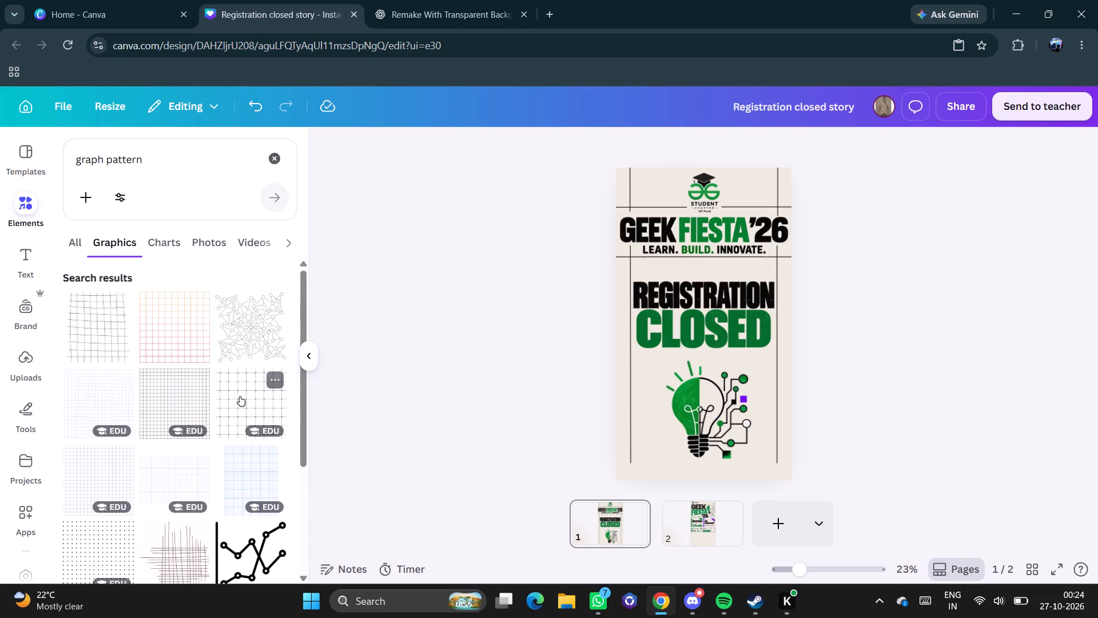
Move the grid pattern to the page's bottom-left corner, aligning its left side with the left vertical margin line.
drag(697, 336, 645, 478)
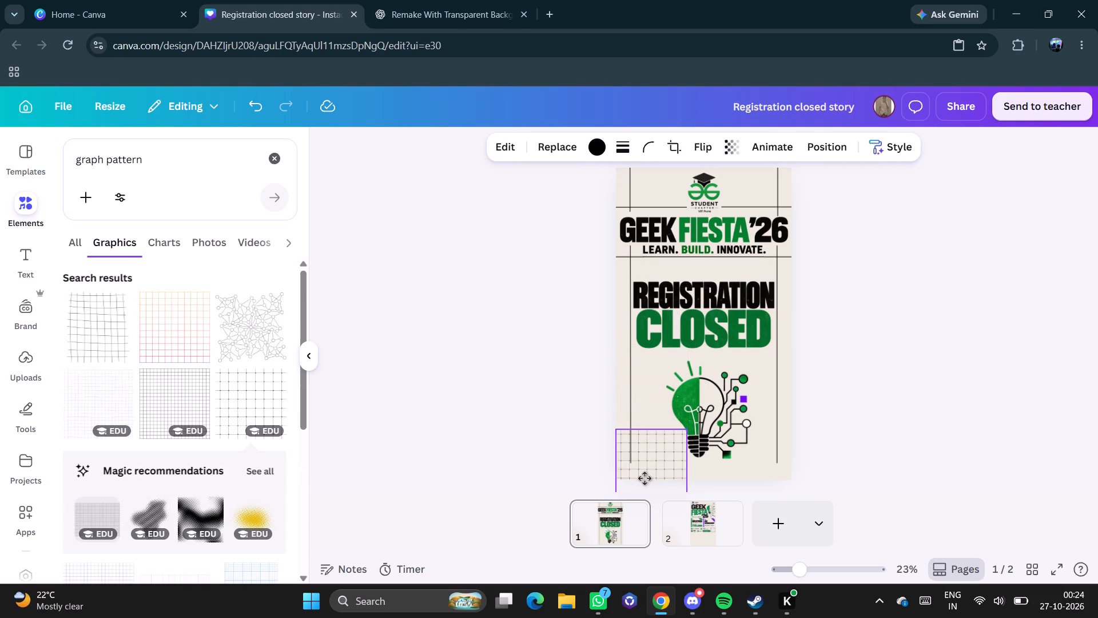
drag(645, 478, 644, 470)
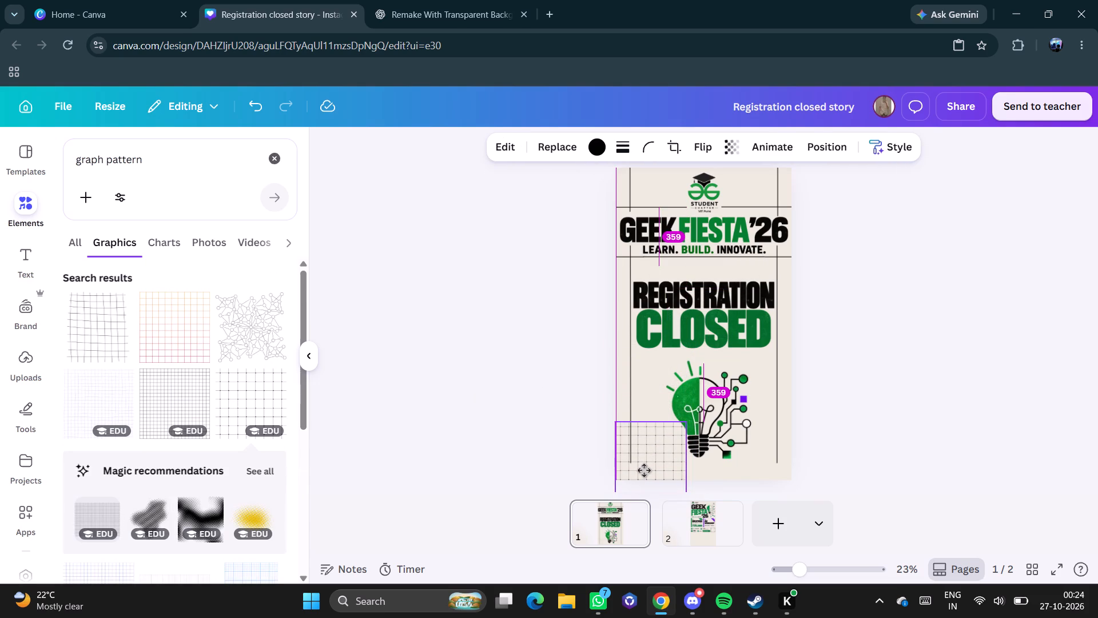
drag(644, 470, 659, 470)
Duplicate the grid pattern and place the copy over the bulb's circuit half, against the right vertical margin line.
click(665, 396)
drag(667, 451, 681, 445)
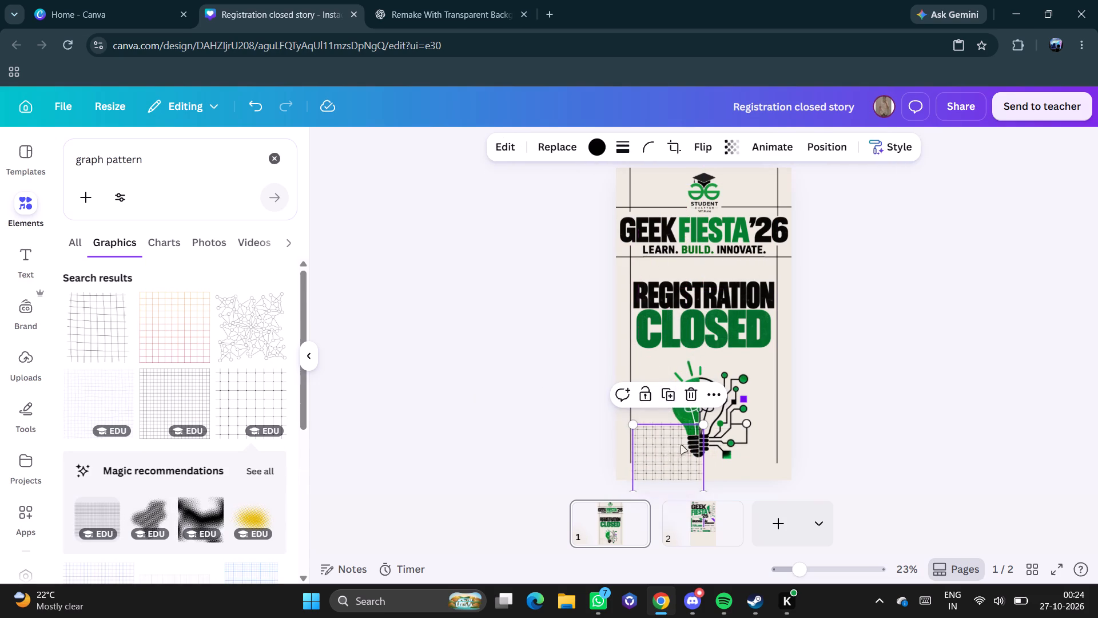
drag(681, 445, 735, 383)
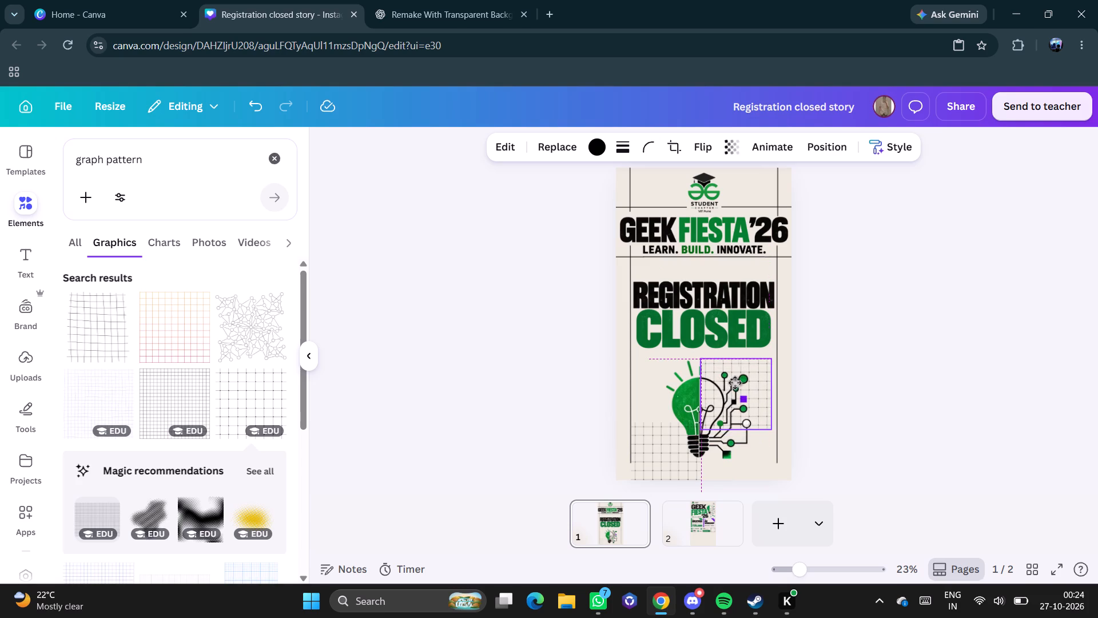
drag(735, 383, 741, 380)
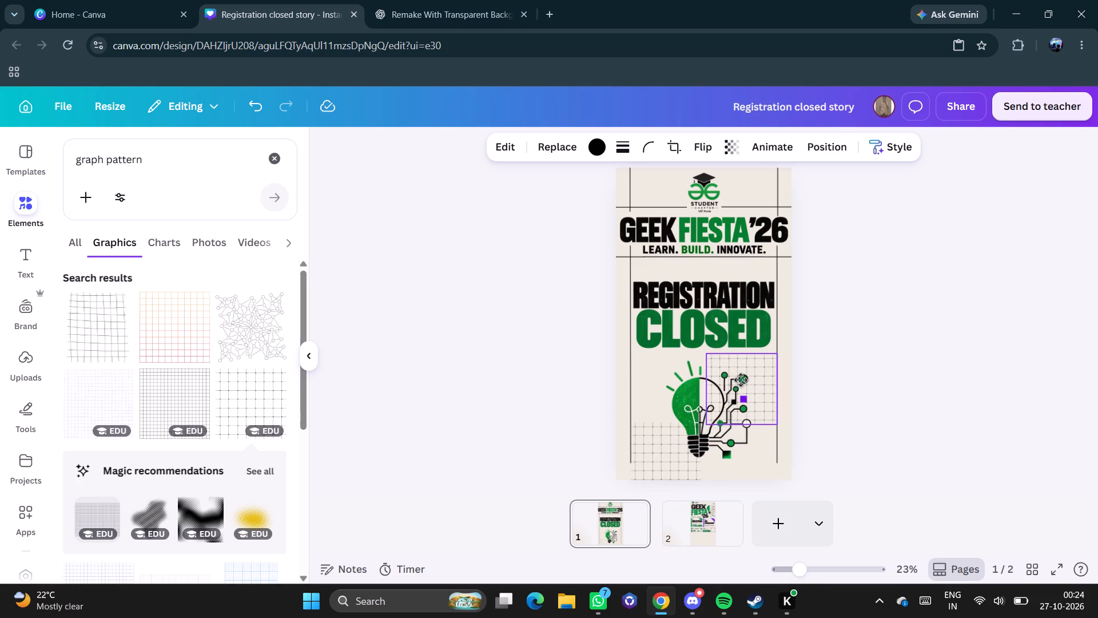
drag(741, 380, 741, 374)
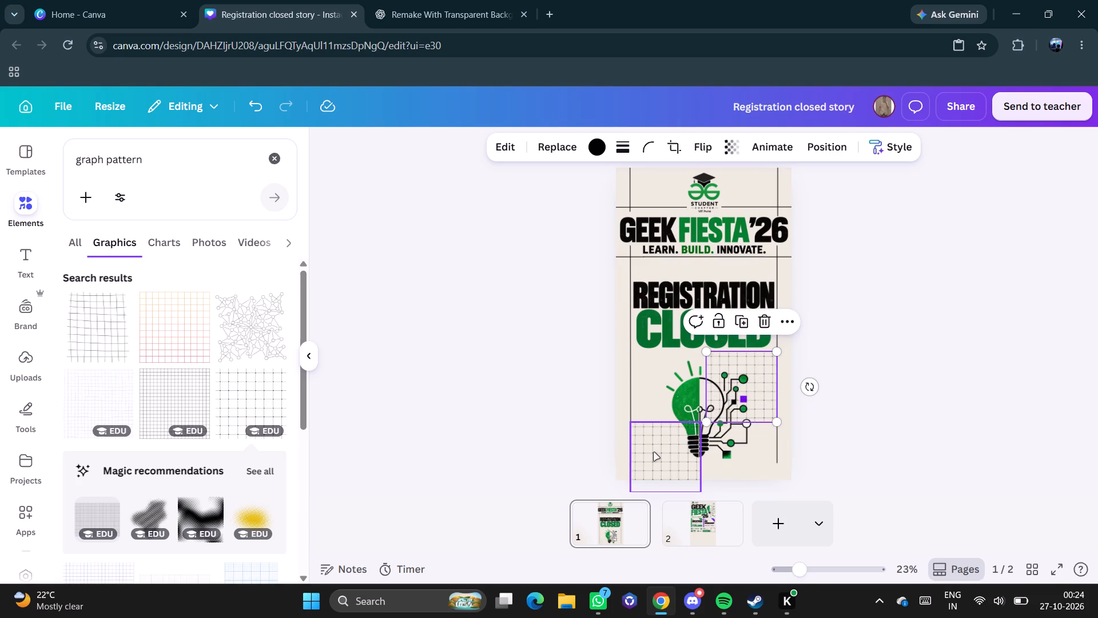
Slightly enlarge the bottom-left grid and the grid over the bulb's circuits so their facing corners meet.
click(664, 452)
click(702, 420)
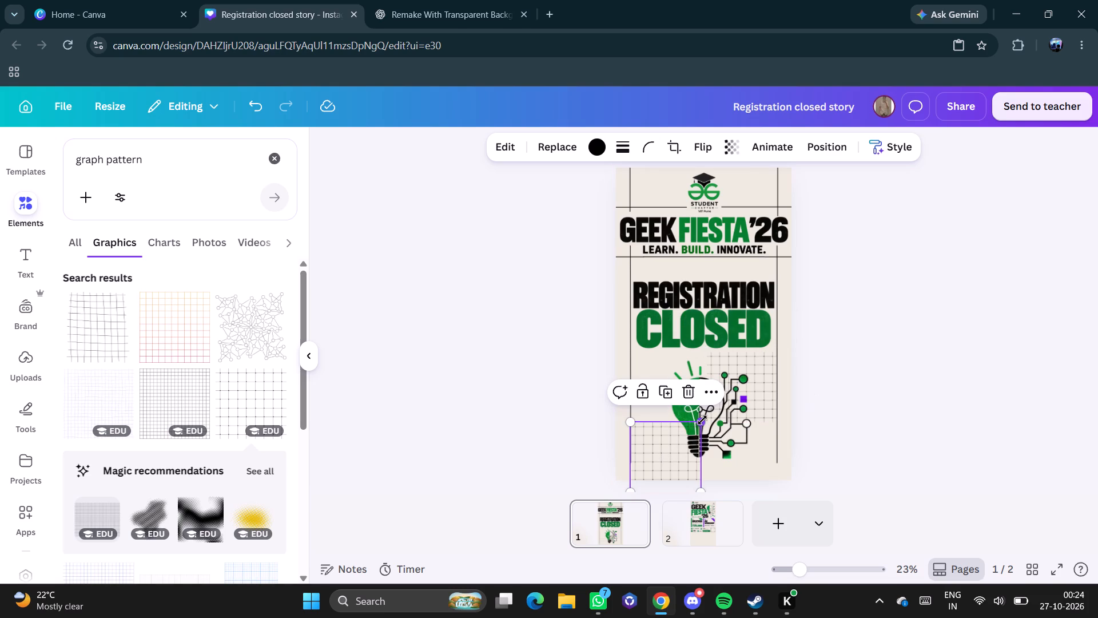
click(526, 424)
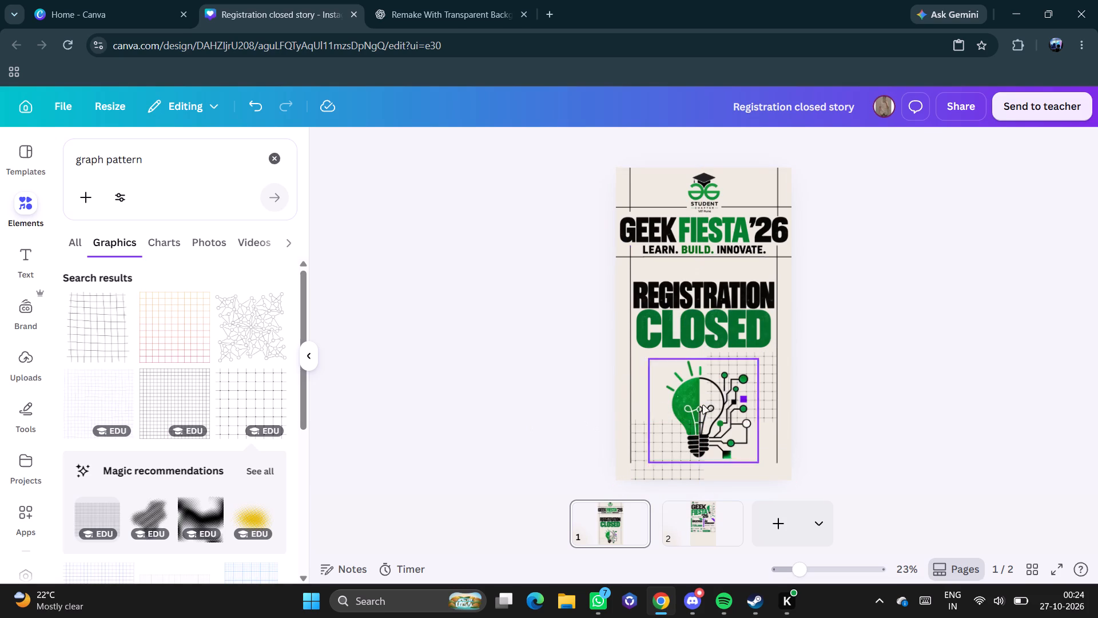
click(733, 399)
click(705, 421)
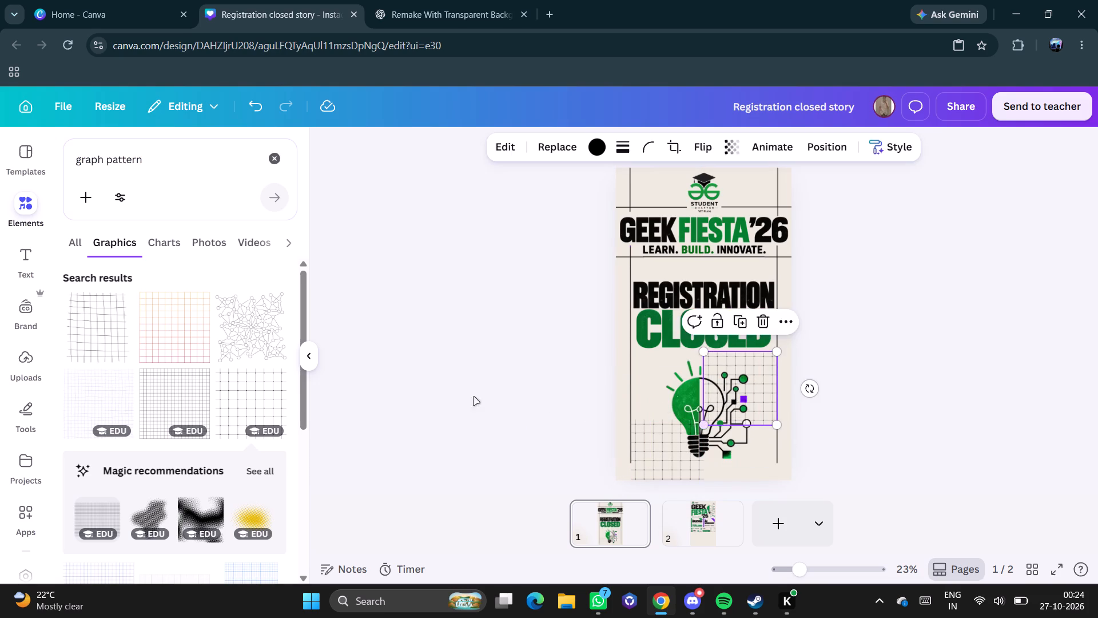
click(461, 397)
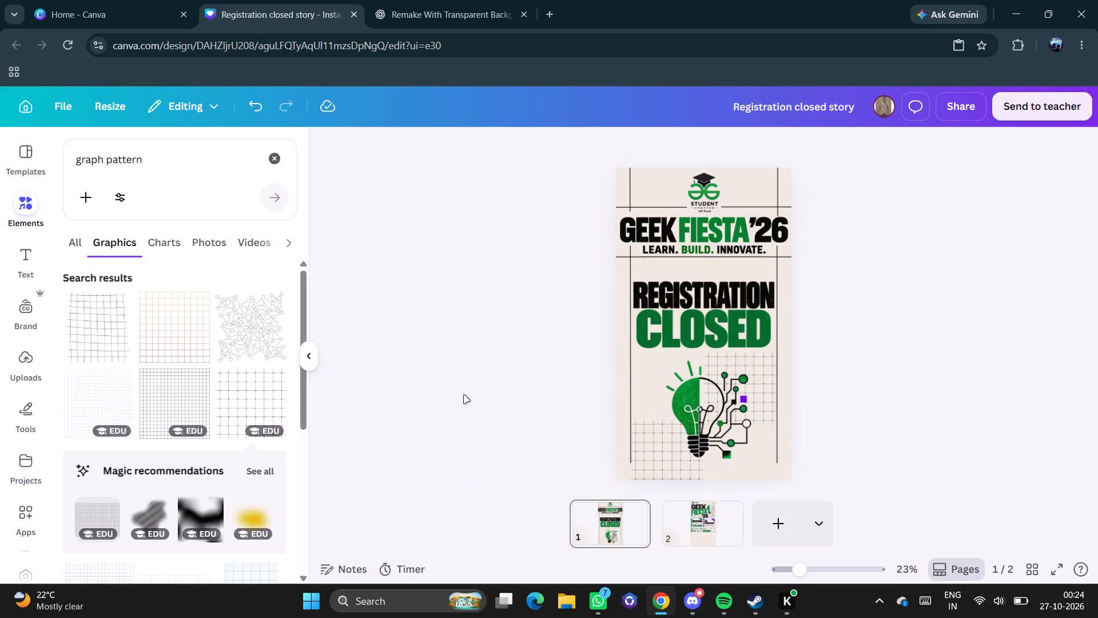
Duplicate the bottom-left grid twice, placing the copies along the page's left edge beside the bulb and beside "REGISTRATION CLOSED".
click(661, 455)
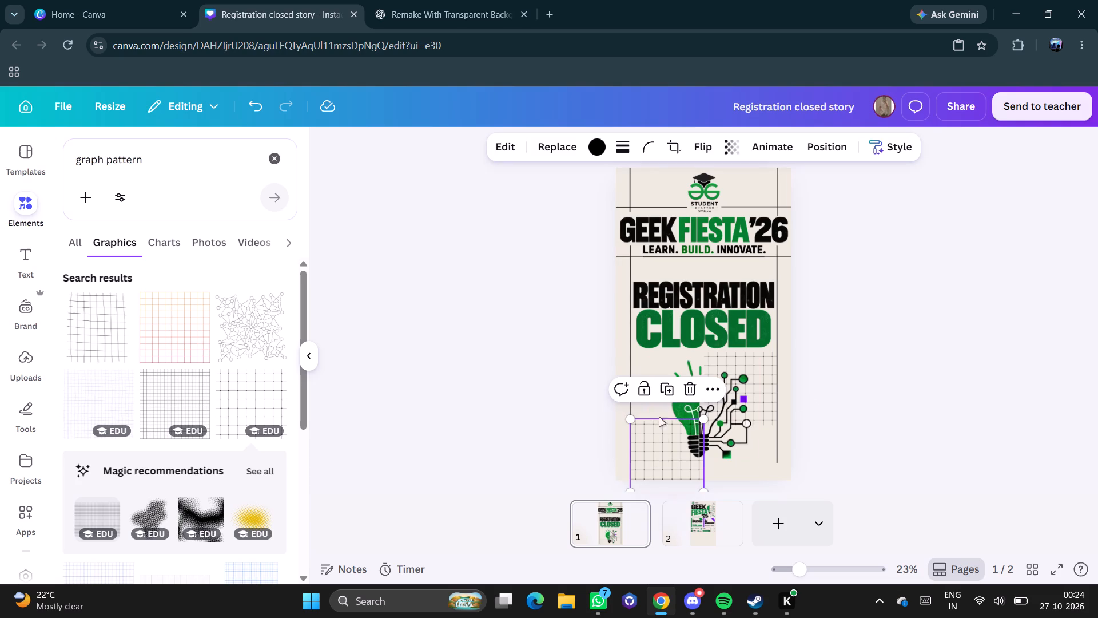
click(669, 392)
drag(665, 452, 636, 376)
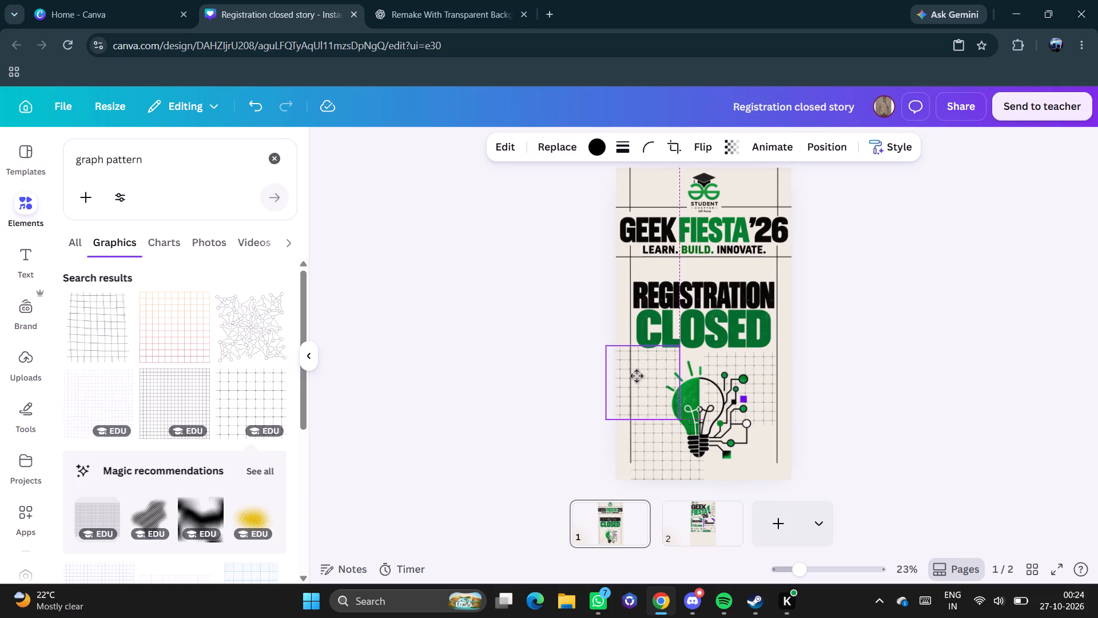
drag(636, 376, 627, 376)
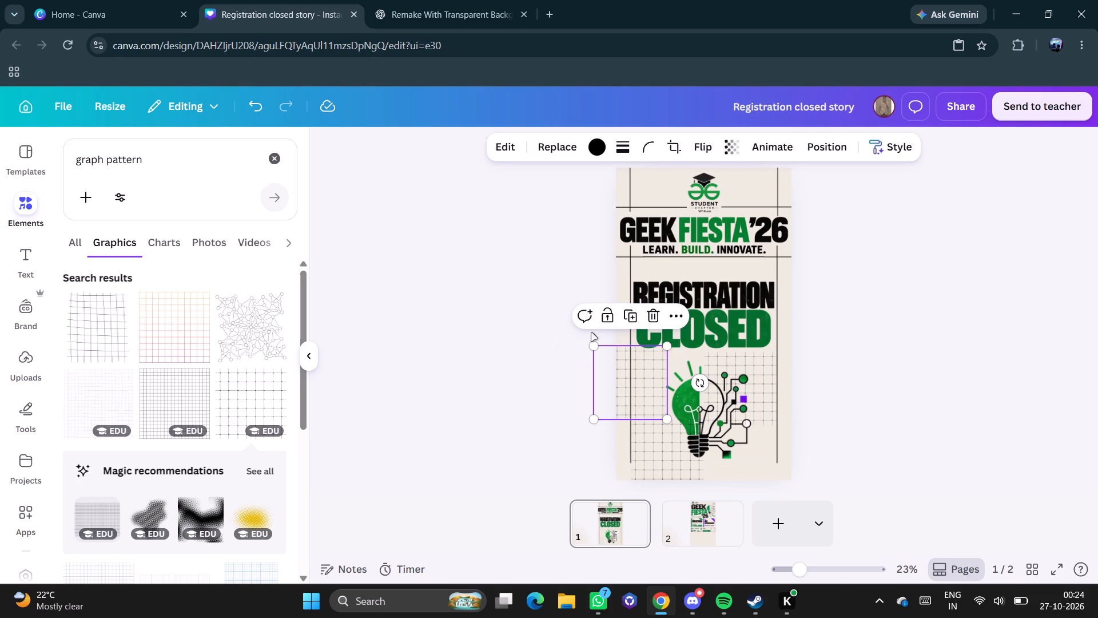
click(628, 318)
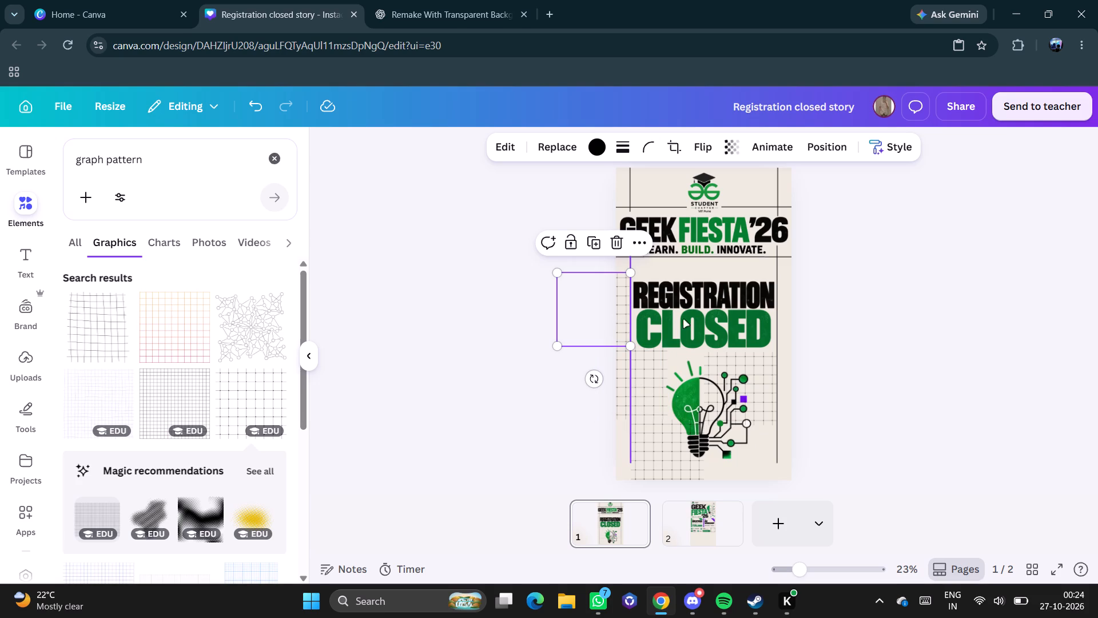
Duplicate the grid beside "REGISTRATION CLOSED" and place the copy across the page's right edge, next to the same heading.
click(599, 241)
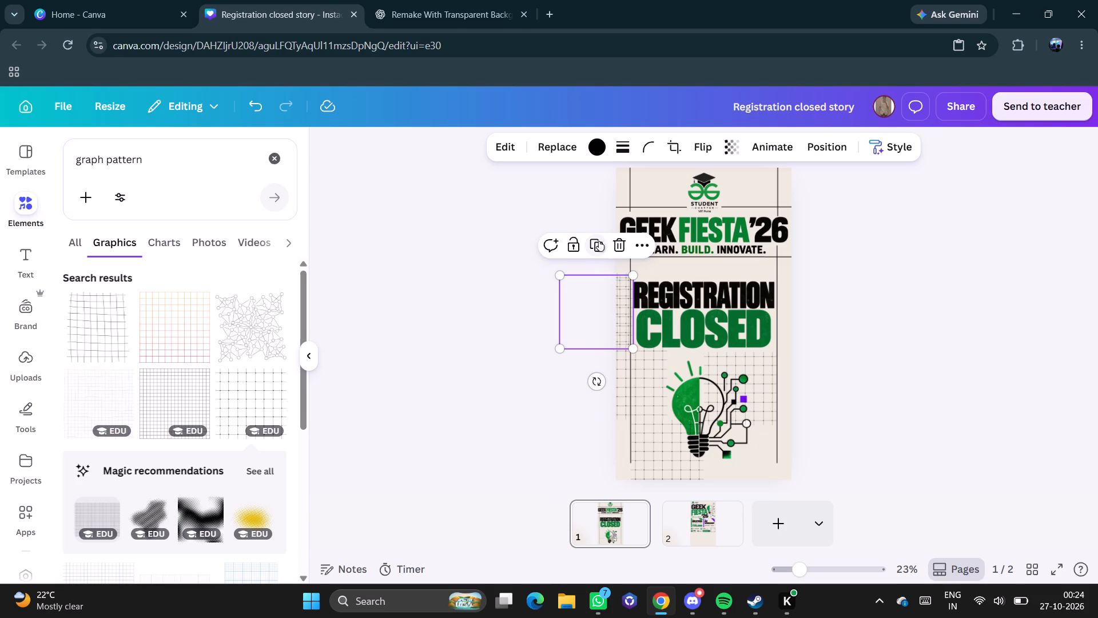
drag(615, 323, 807, 318)
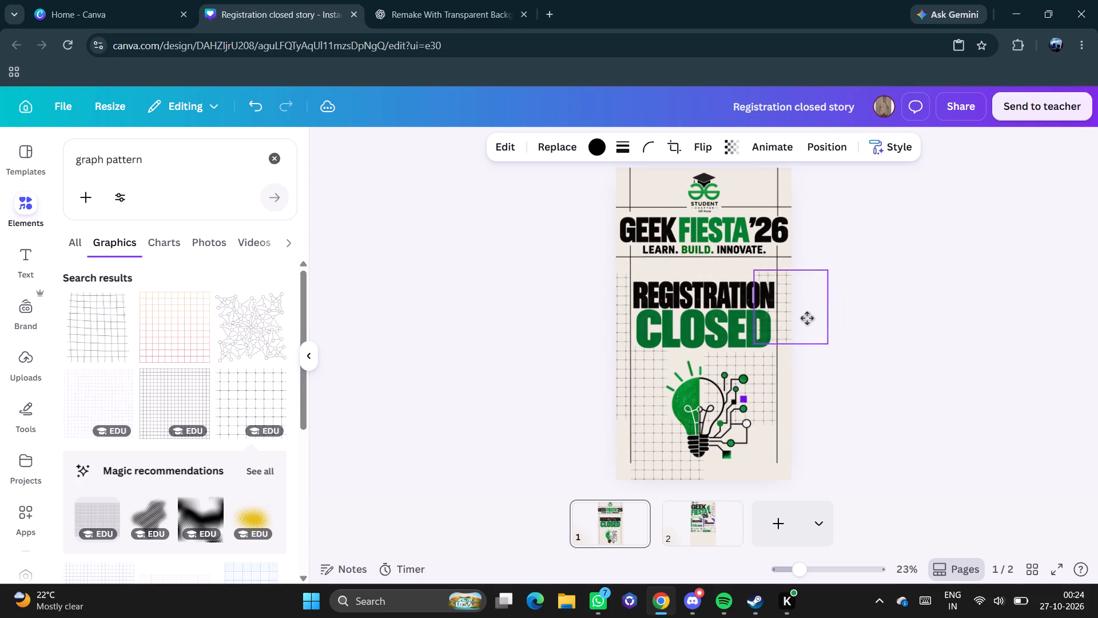
drag(807, 318, 795, 328)
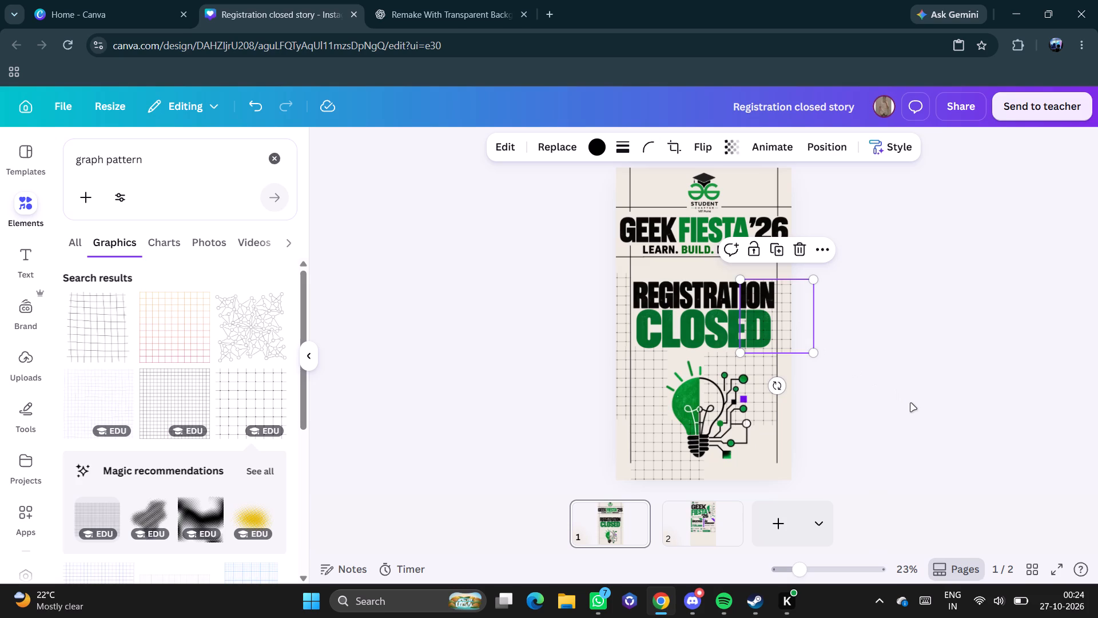
click(878, 411)
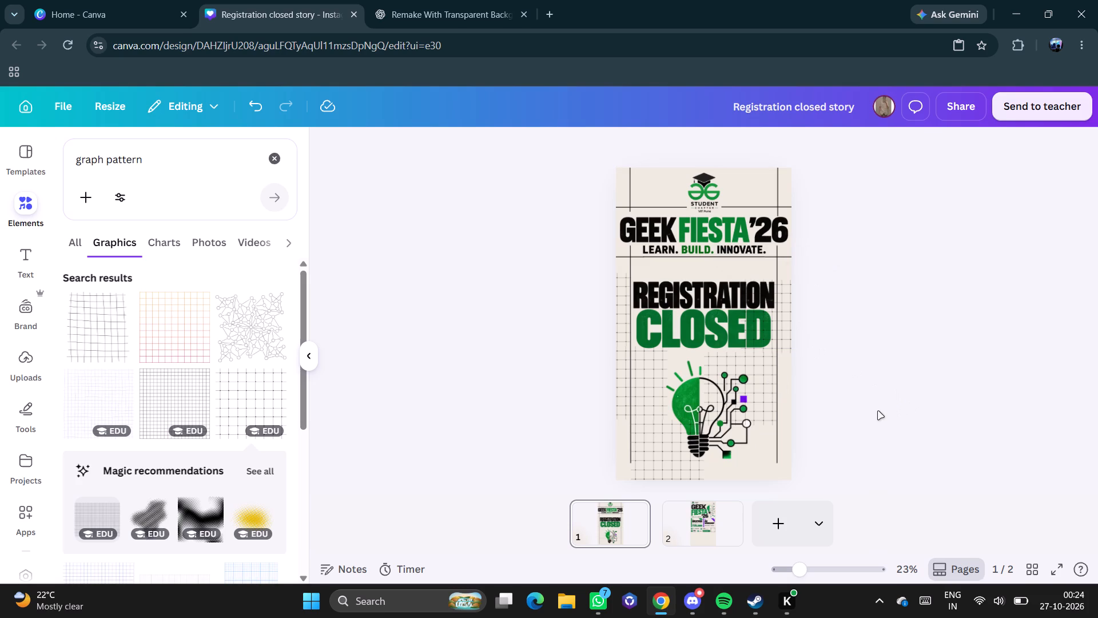
Duplicate the grid over the bulb's circuits, move the copy to the page's bottom-right corner, and nudge it slightly left.
click(761, 395)
click(746, 326)
drag(744, 394, 776, 468)
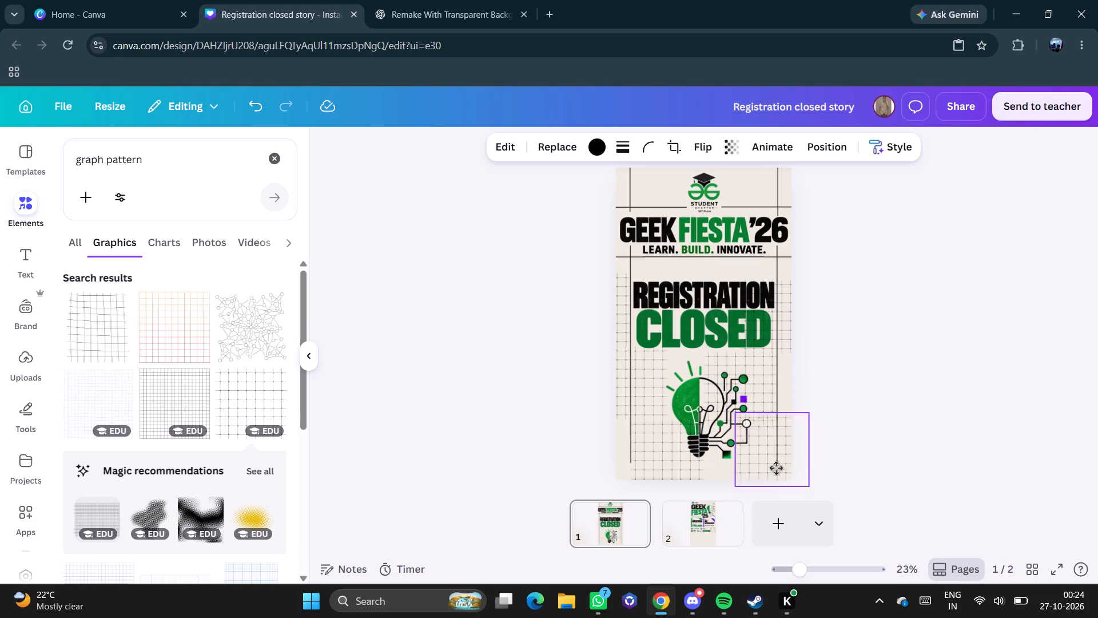
drag(776, 468, 785, 463)
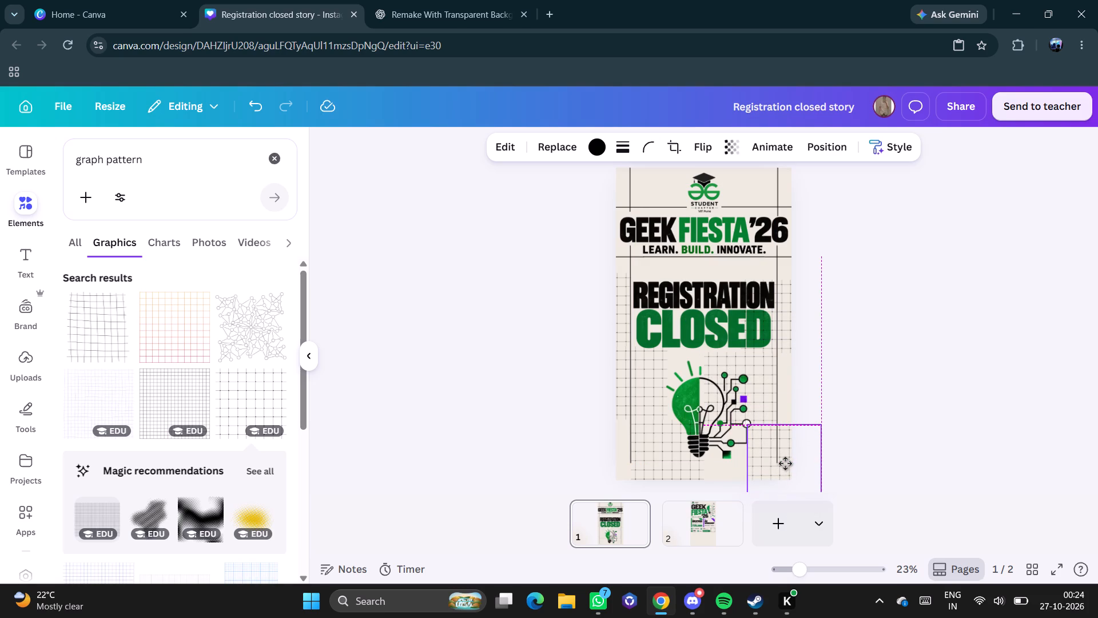
drag(785, 463, 784, 461)
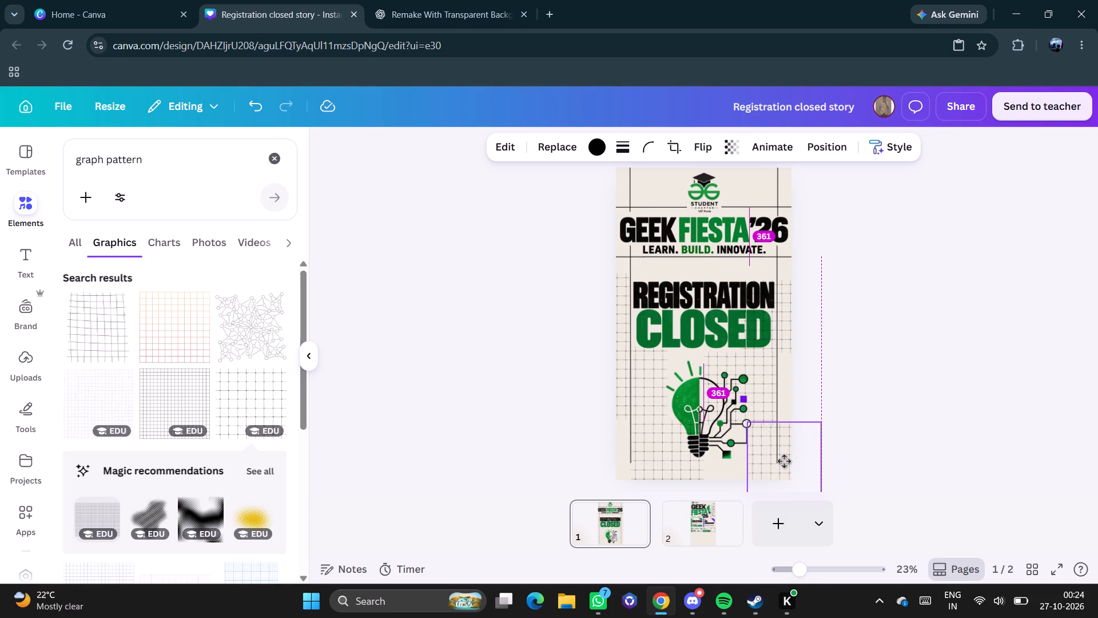
drag(784, 461, 781, 463)
click(850, 401)
click(782, 465)
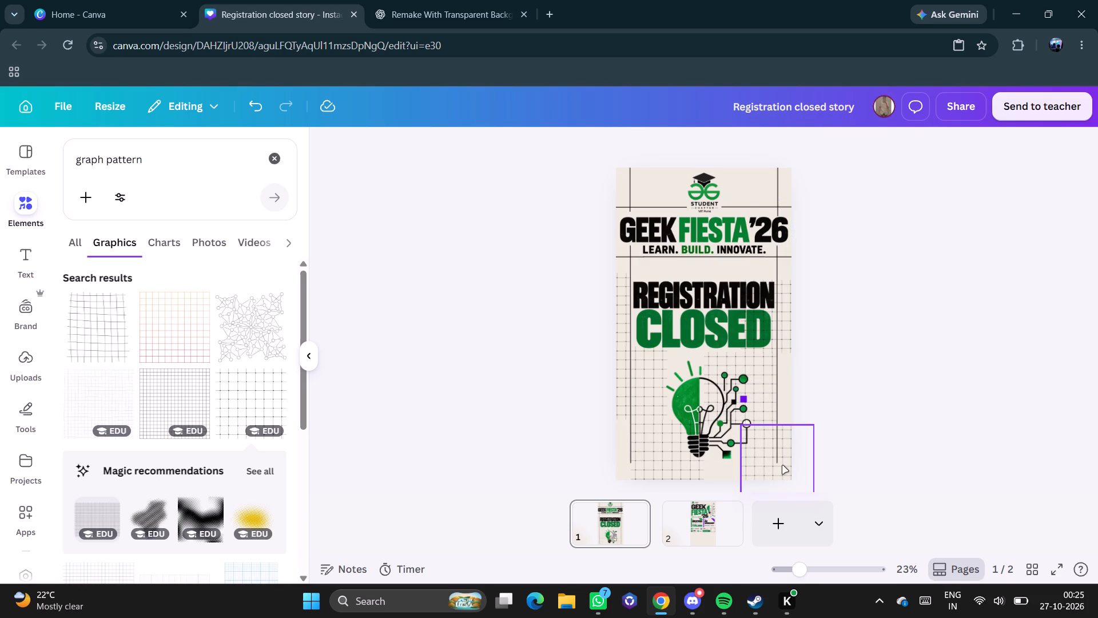
key(Left)
key(Left)
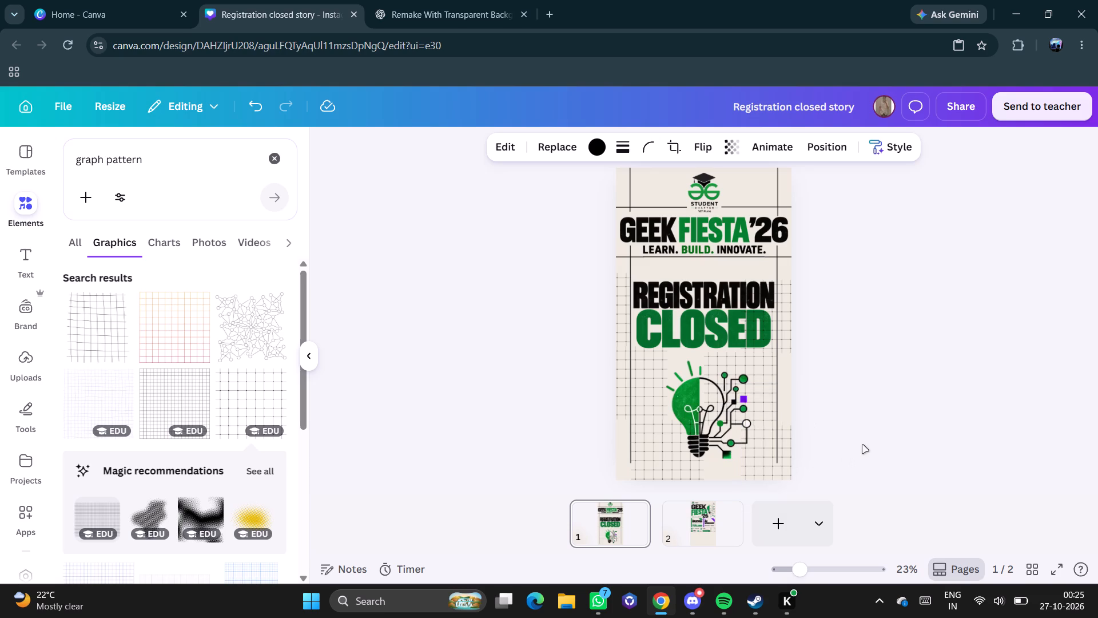
click(862, 445)
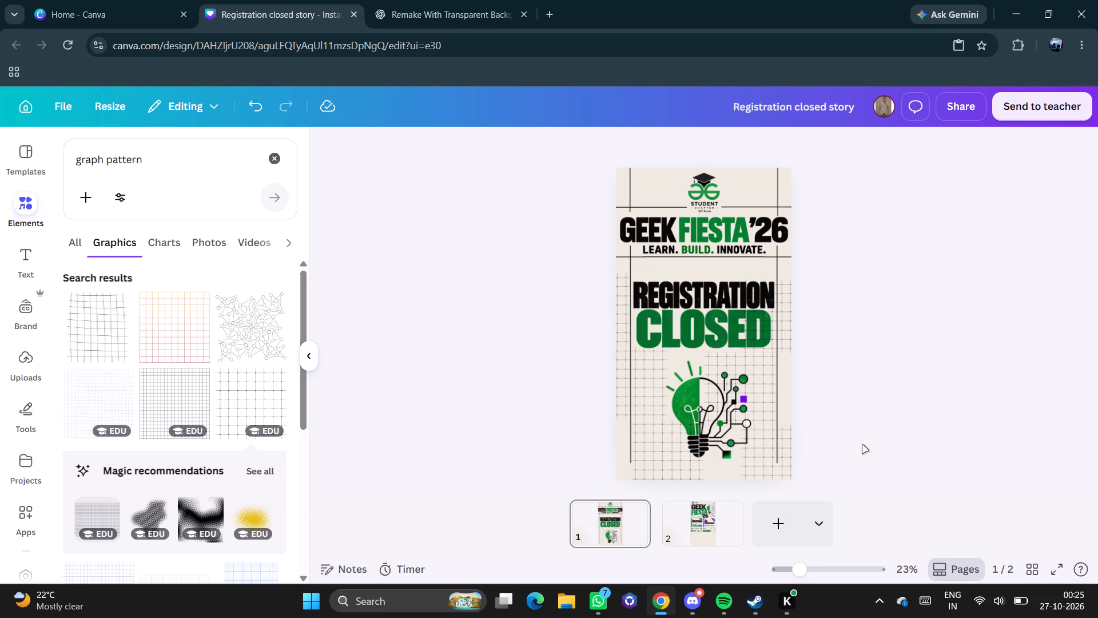
Duplicate the right-edge grid beside "REGISTRATION CLOSED" and place the copy in the page's top-right corner beside the logo.
scroll(863, 445, up, 1)
scroll(863, 445, down, 1)
scroll(863, 445, up, 1)
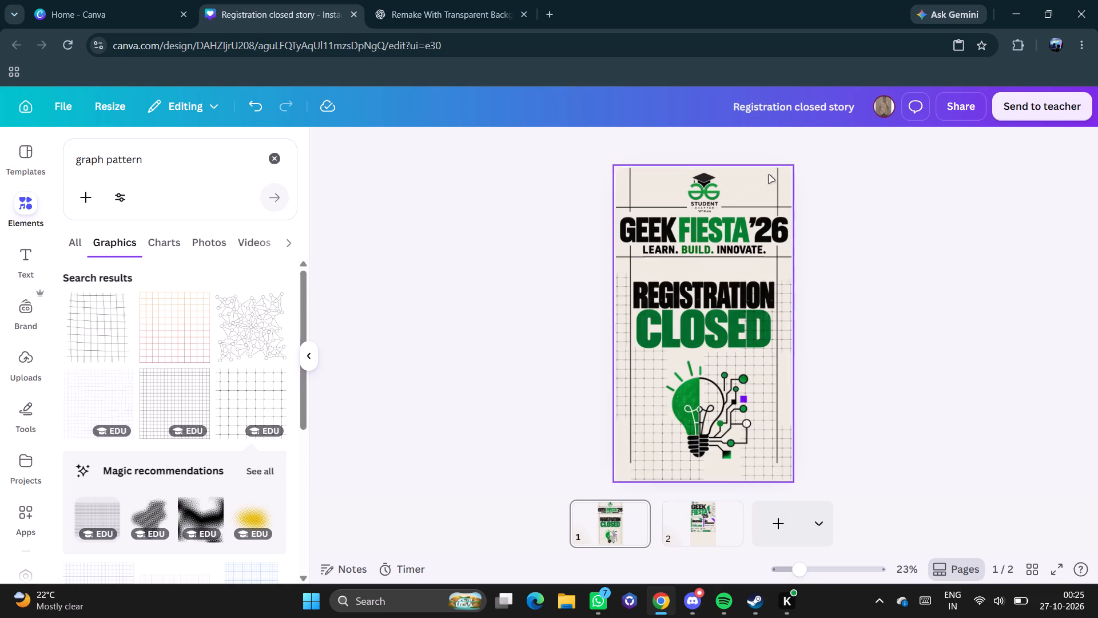
click(778, 319)
click(780, 251)
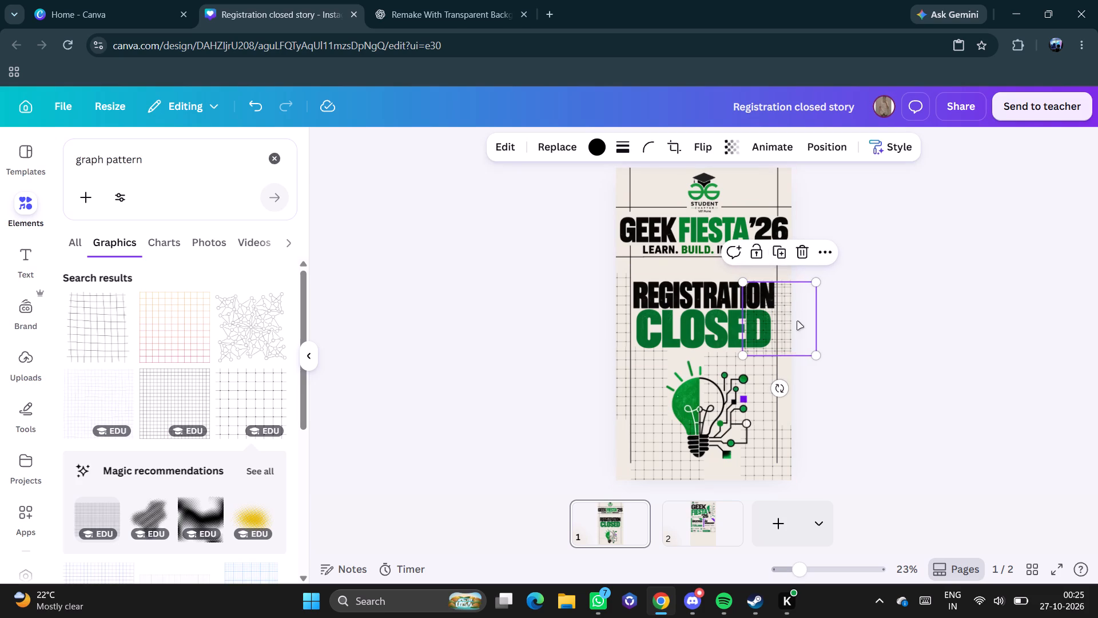
drag(796, 323, 783, 184)
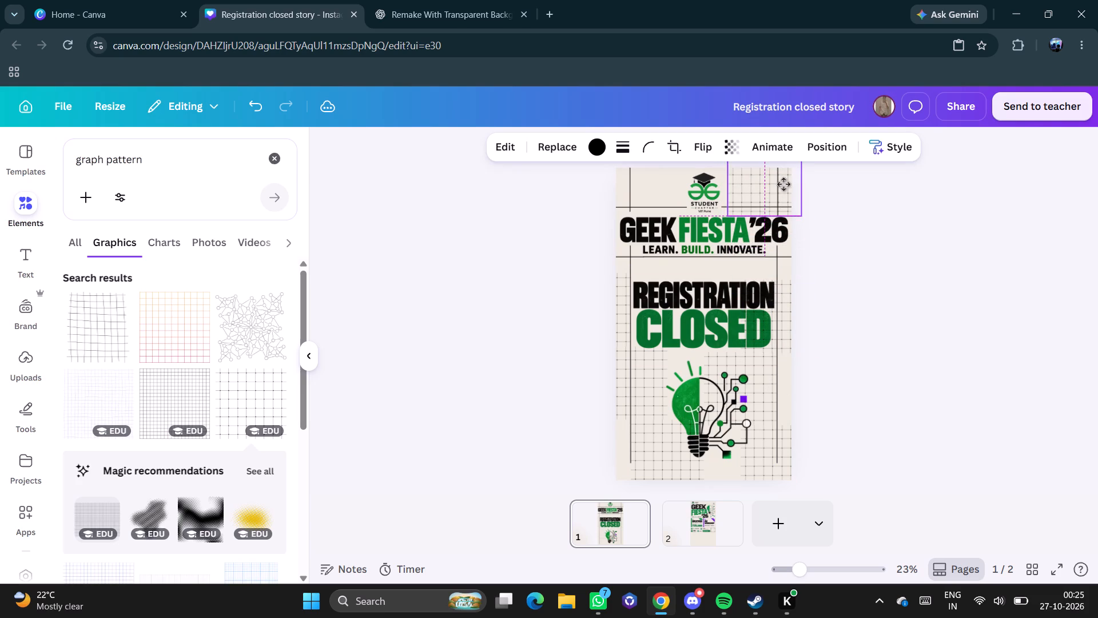
drag(783, 184, 781, 184)
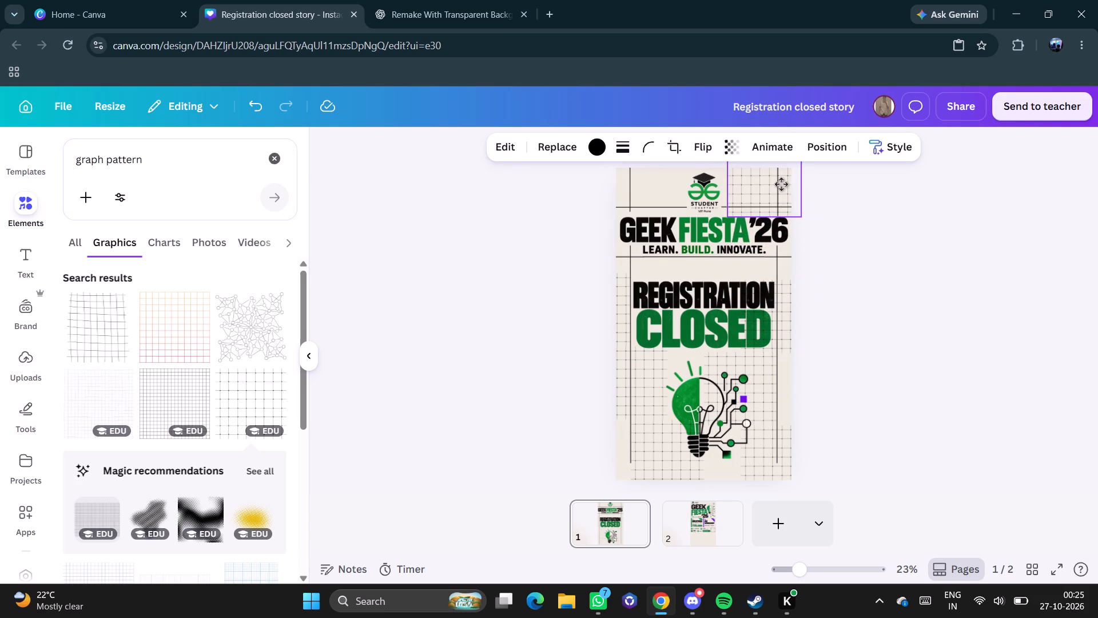
drag(781, 184, 782, 217)
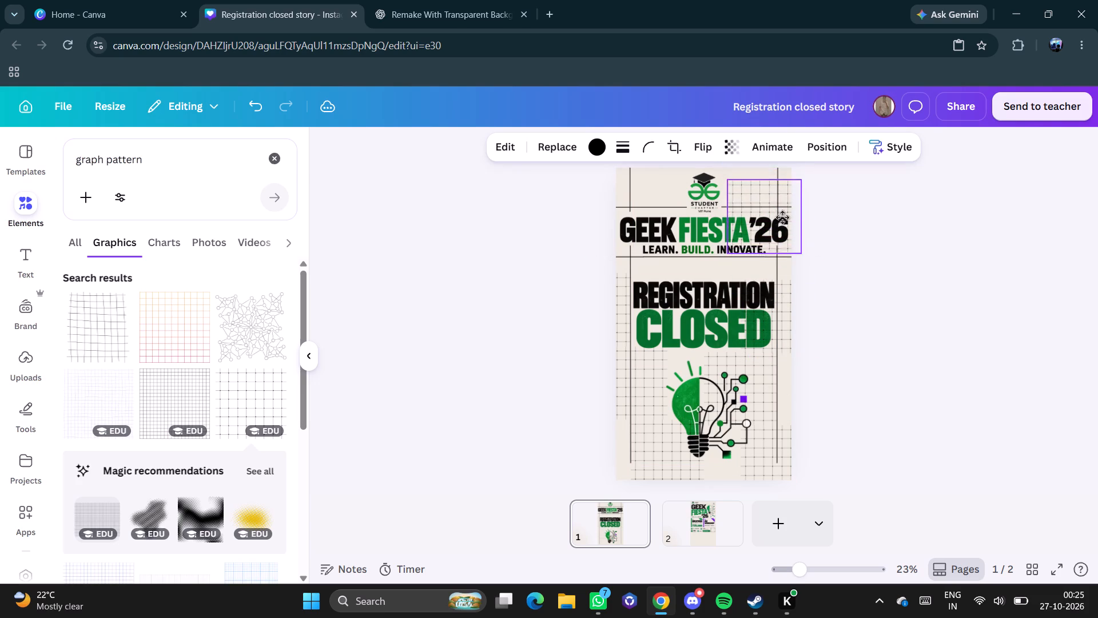
drag(782, 217, 779, 208)
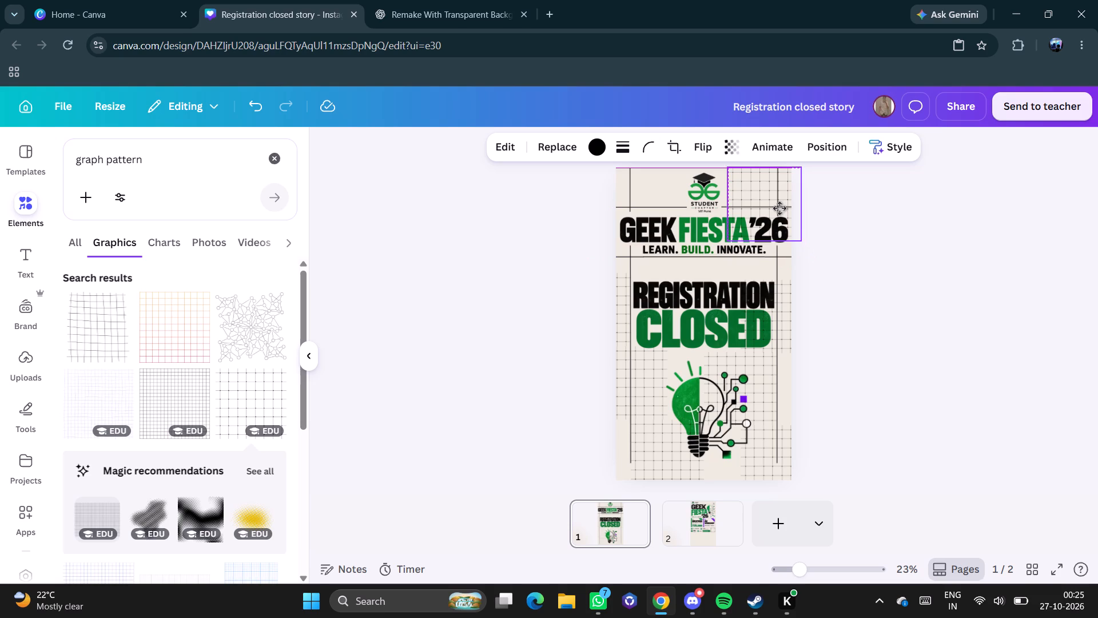
drag(779, 208, 777, 208)
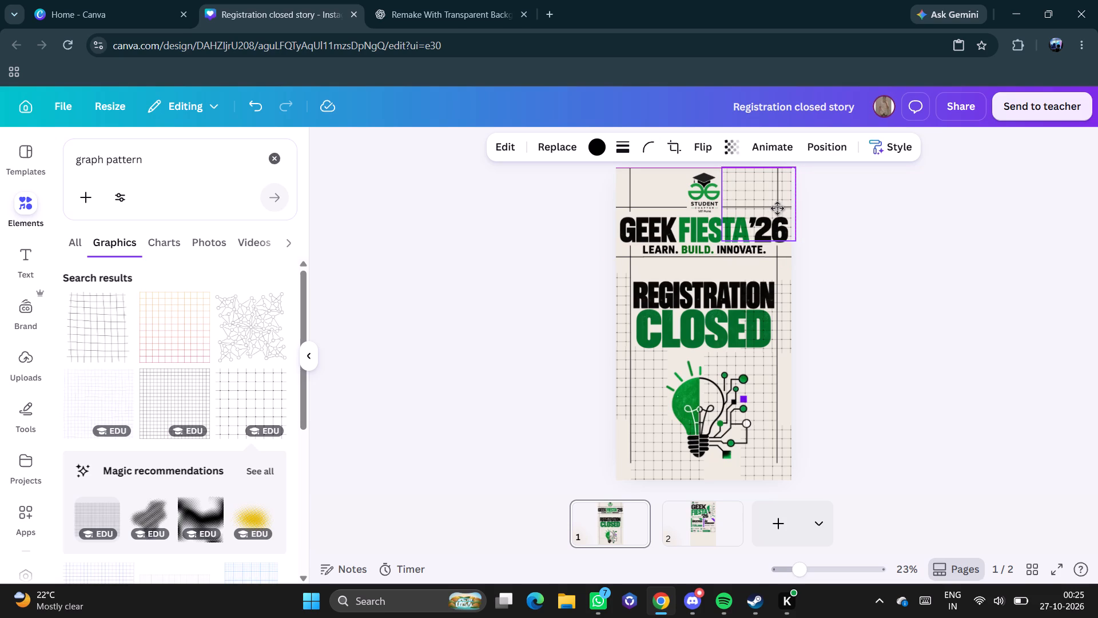
drag(777, 208, 779, 208)
Duplicate the grid in the page's top-right corner and place the copy in the top-left corner beside the logo.
click(767, 268)
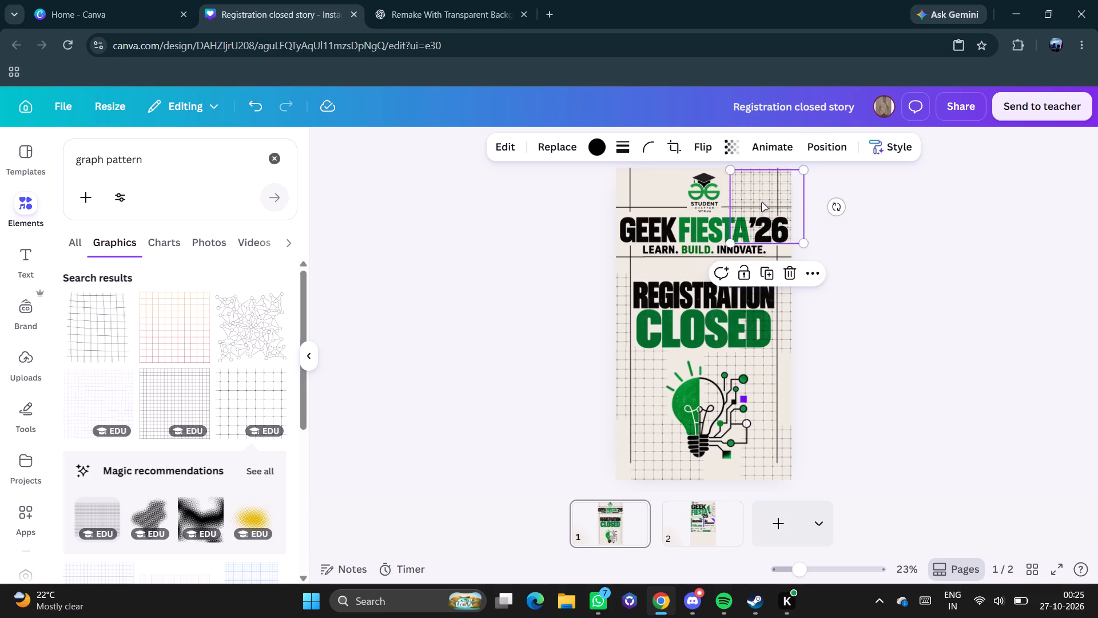
drag(762, 200, 654, 195)
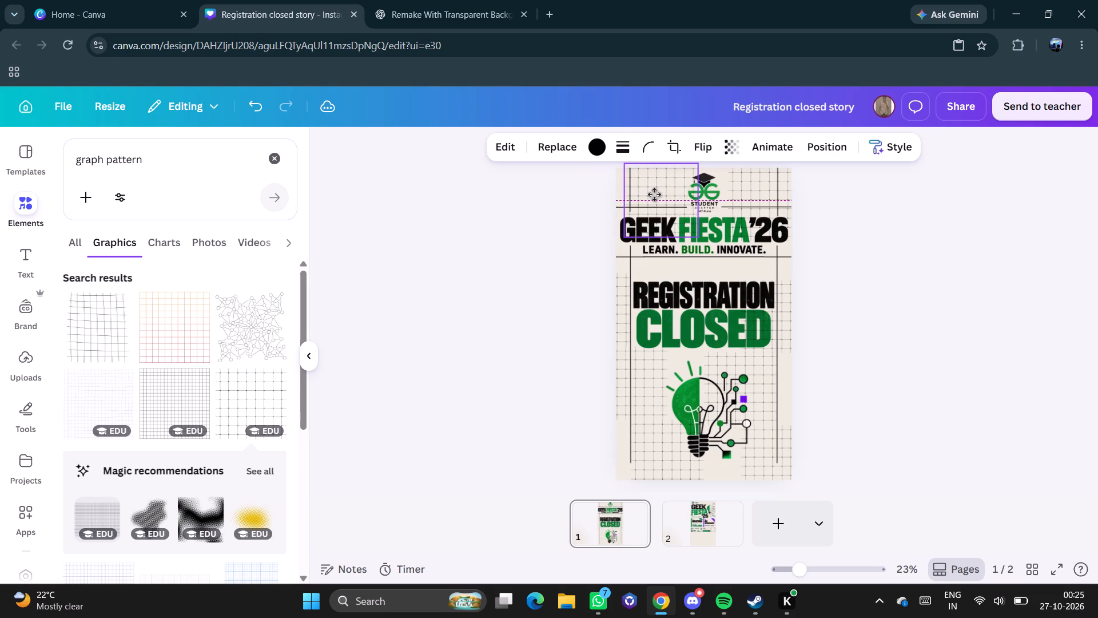
drag(654, 195, 646, 195)
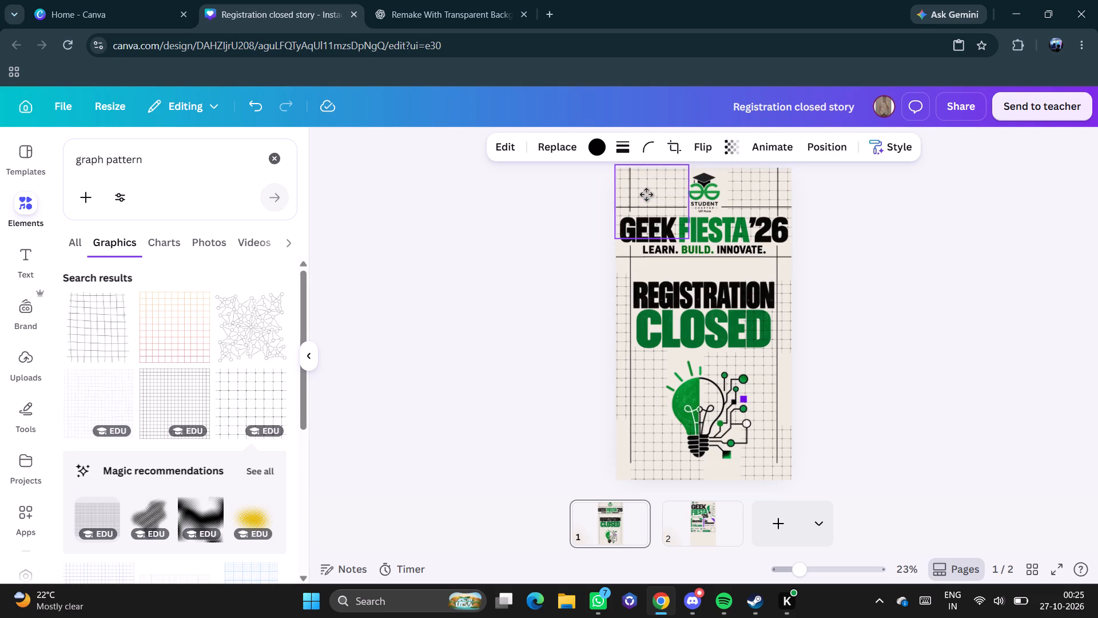
drag(646, 195, 643, 195)
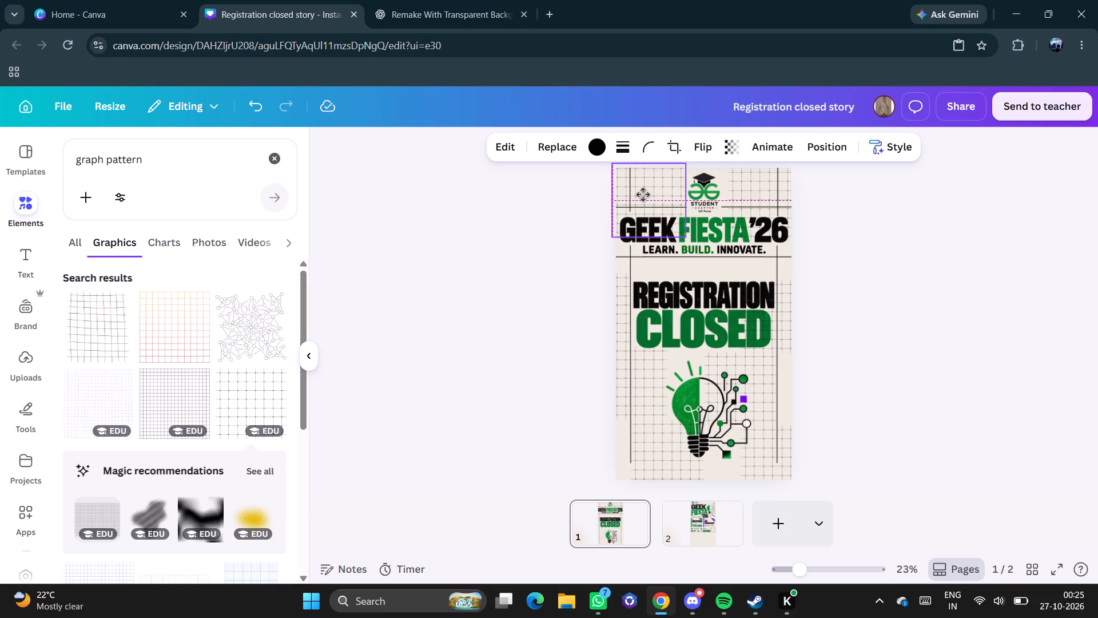
drag(643, 195, 641, 195)
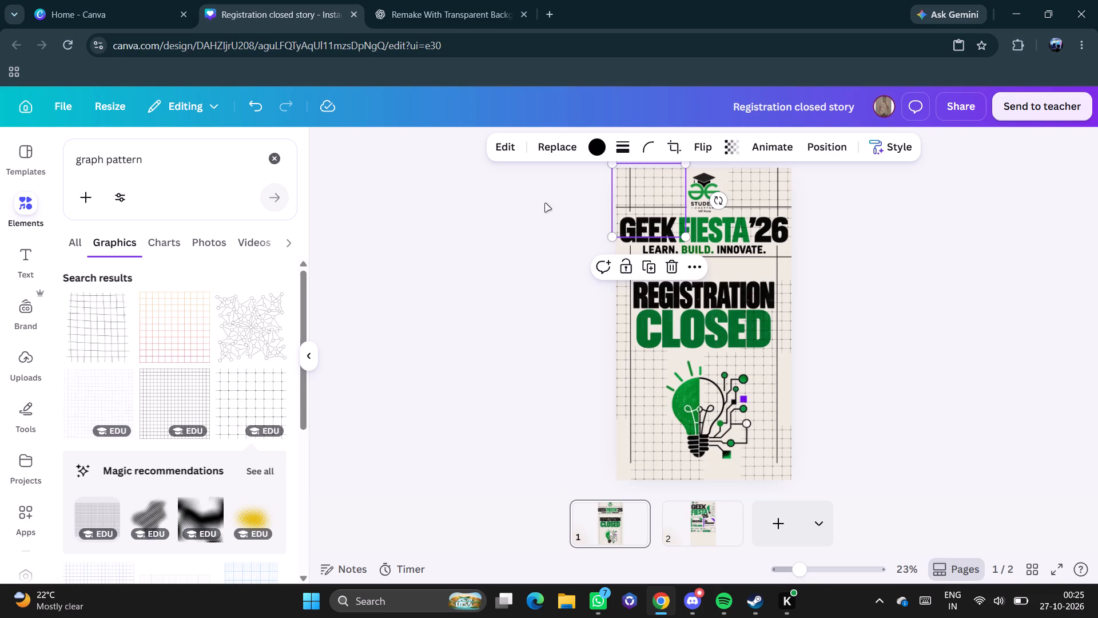
click(545, 203)
Nudge the grid in the page's top-right corner slightly left, closer to the logo.
click(774, 200)
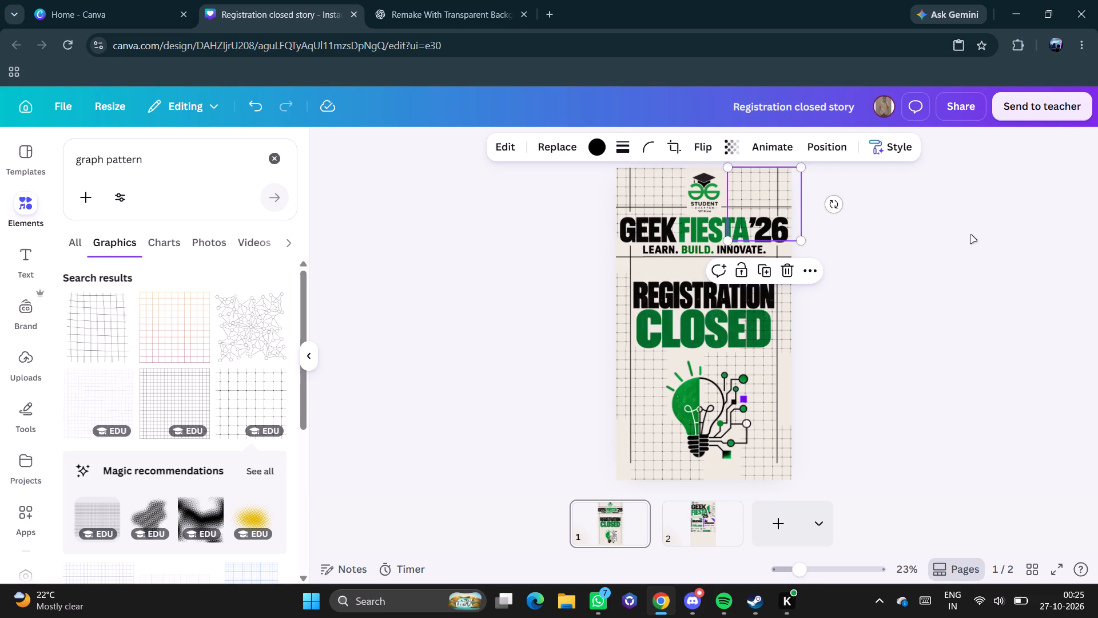
key(Right)
key(Right)
key(Right)
key(Right)
key(Right)
key(Right)
key(Right)
key(Right)
key(Right)
key(Right)
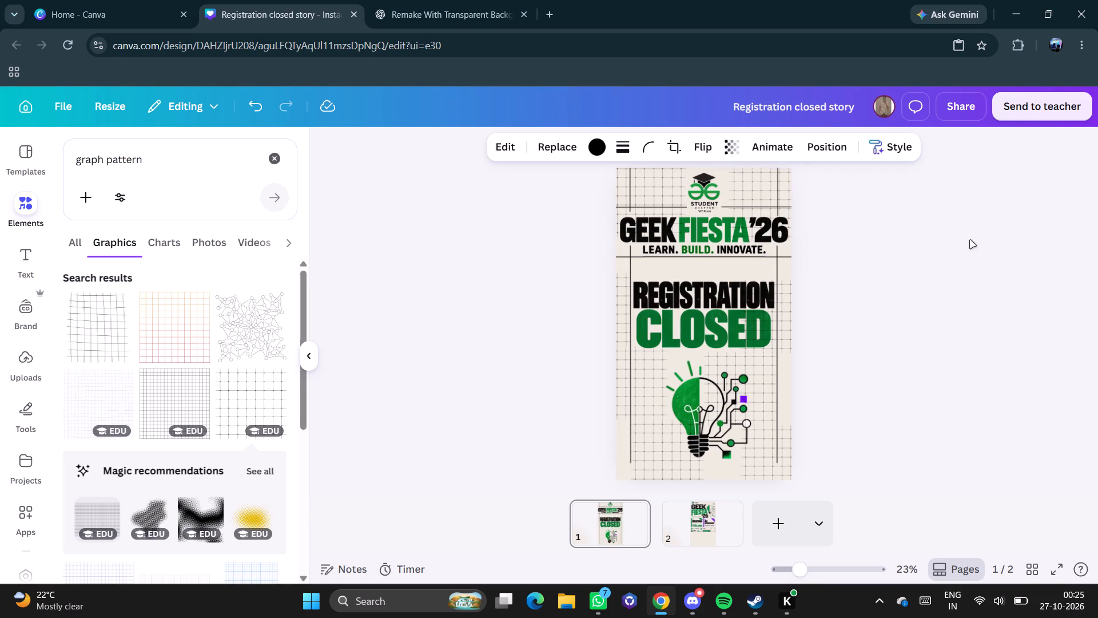
key(Right)
key(Right)
key(Right)
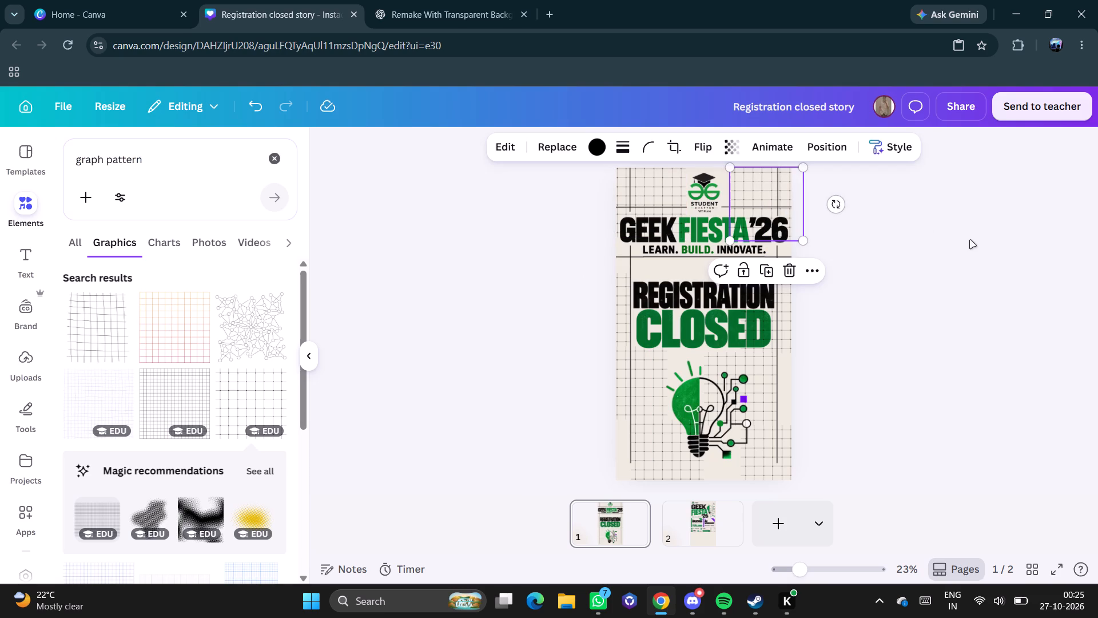
key(Left)
key(Left)
key(Left)
key(Left)
key(Left)
key(Left)
key(Left)
key(Left)
key(Left)
key(Left)
key(Left)
key(Left)
key(Left)
key(Left)
key(Left)
key(Left)
key(Left)
key(Left)
key(Left)
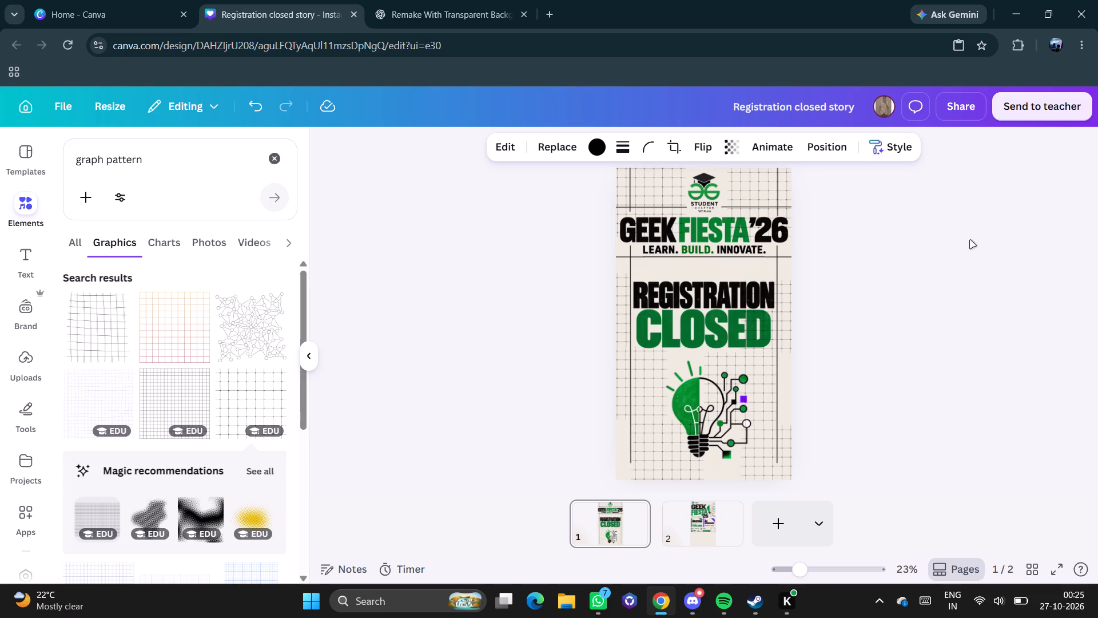
key(Left)
key(Left)
key(Left)
key(Left)
key(Left)
key(Left)
key(Left)
key(Left)
key(Left)
key(Left)
key(Left)
key(Left)
key(Left)
key(Left)
key(Left)
key(Left)
key(Left)
key(Left)
key(Left)
key(Left)
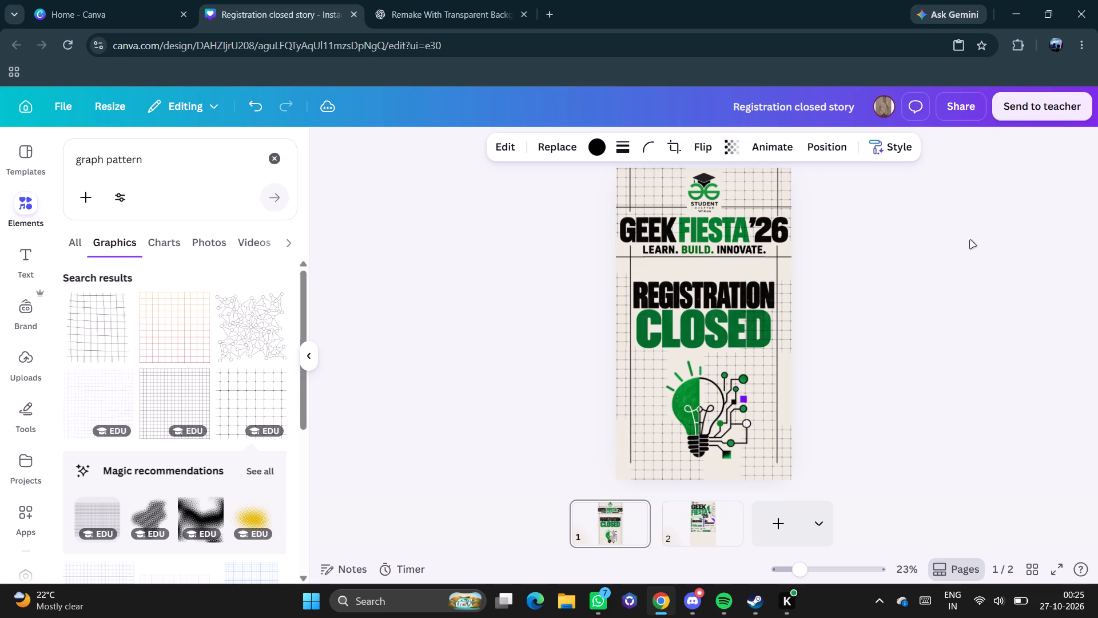
key(Right)
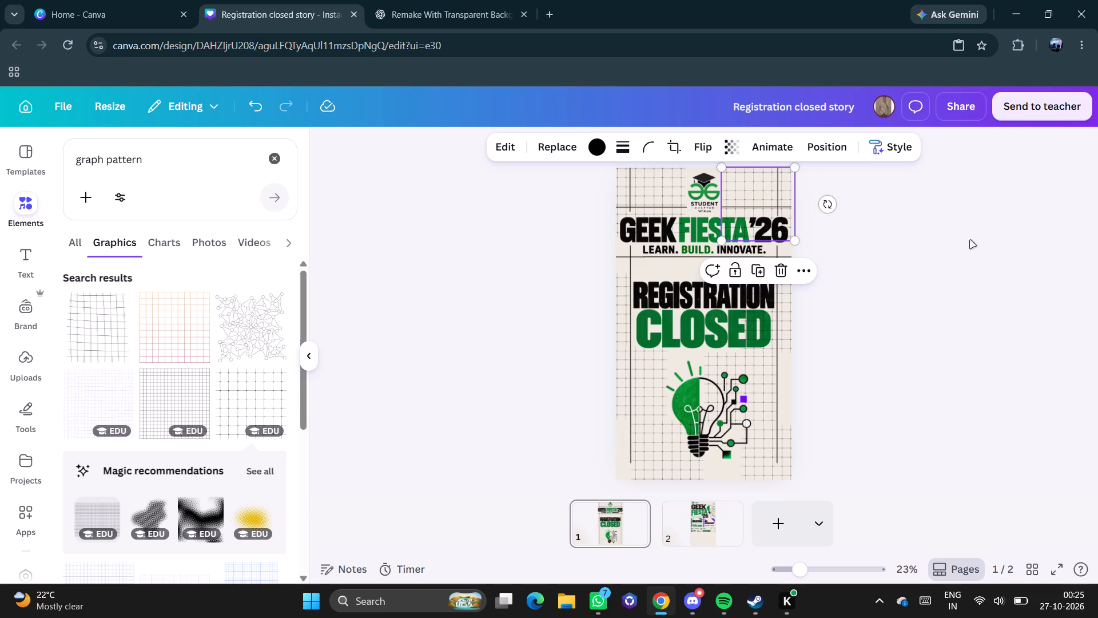
Send the grid in the page's top-right corner back in the layer order, directly below the "GEEK FIESTA '26" title.
click(829, 147)
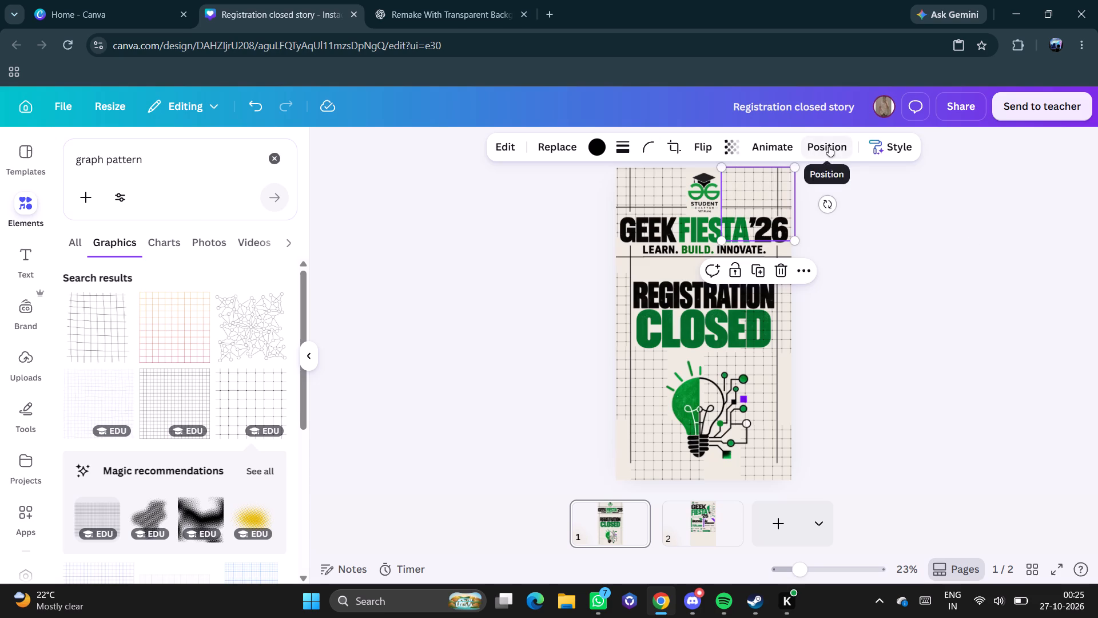
click(238, 190)
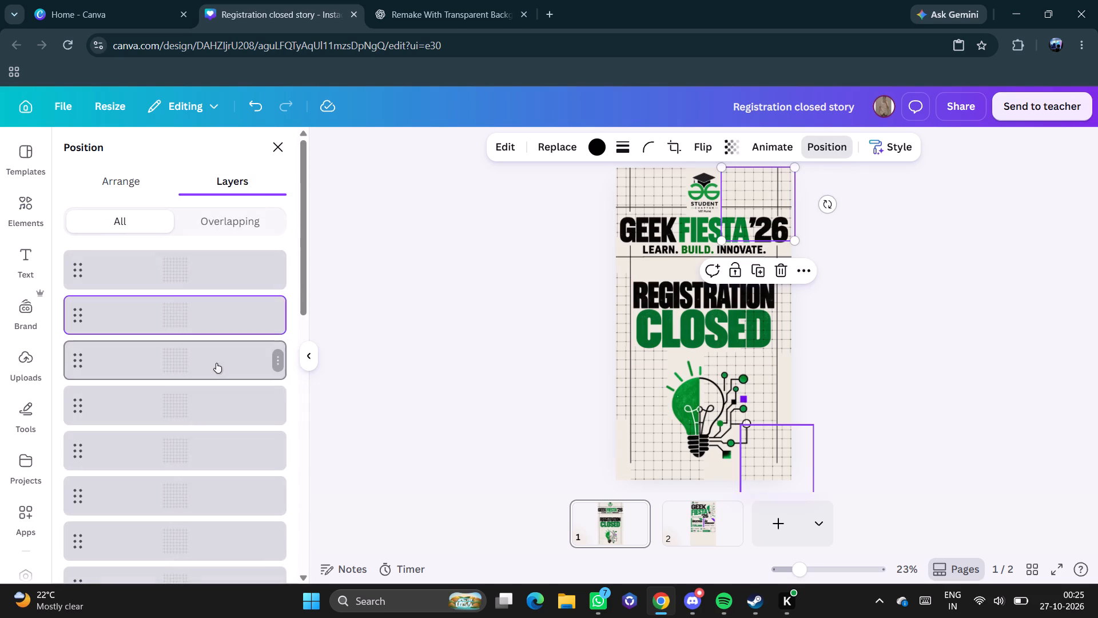
scroll(149, 446, down, 8)
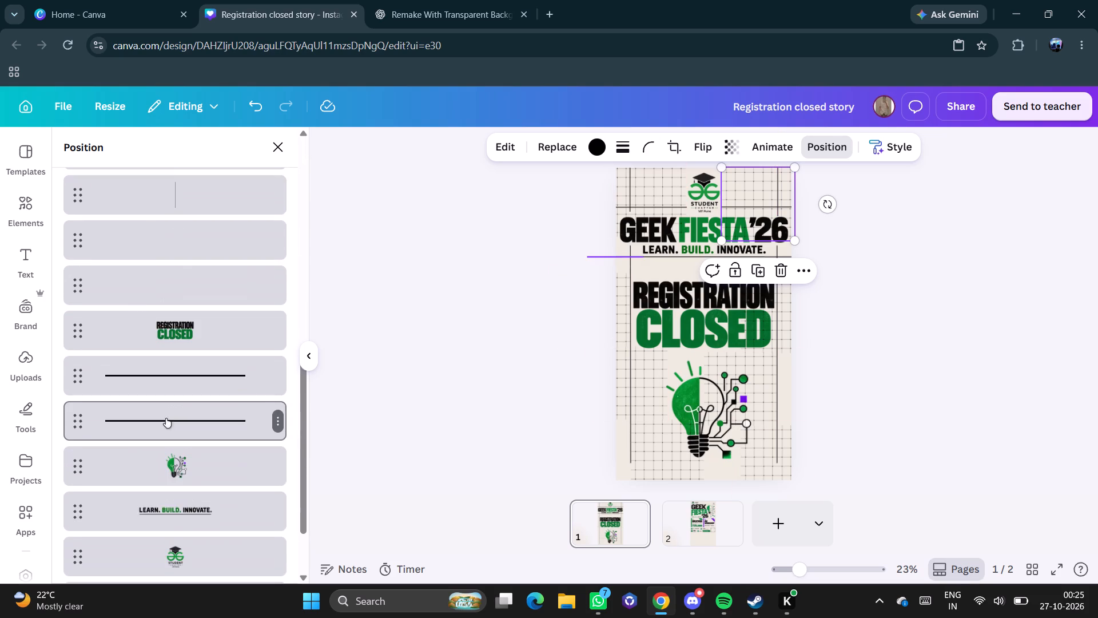
scroll(166, 418, down, 4)
scroll(176, 429, up, 7)
scroll(187, 374, up, 4)
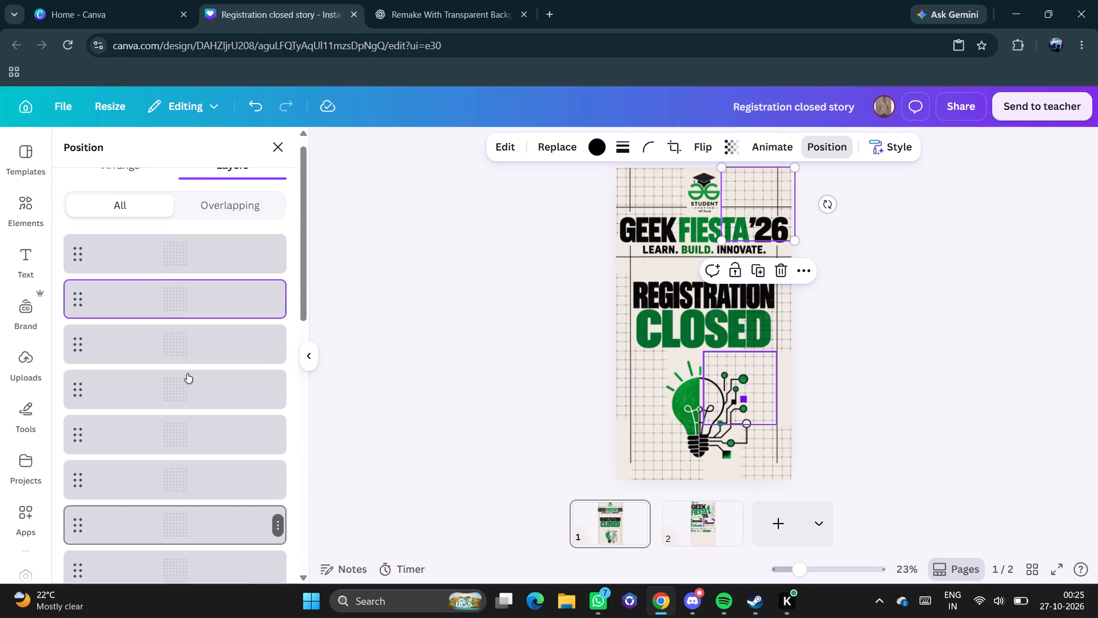
scroll(187, 374, down, 1)
drag(181, 251, 204, 541)
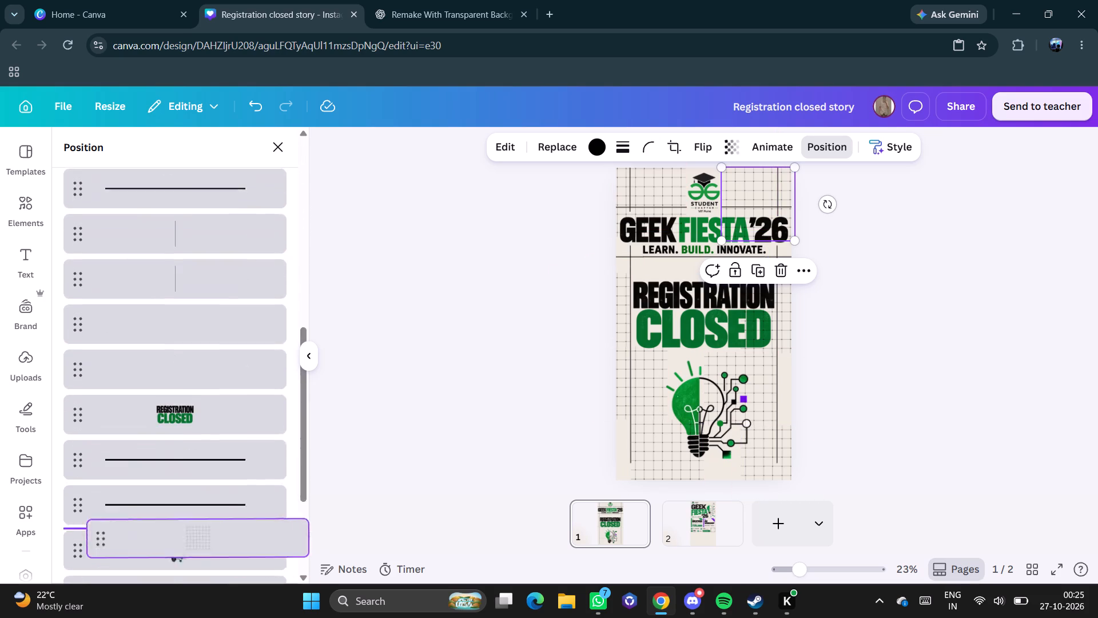
drag(204, 541, 185, 537)
Move the grid in the page's top-left corner behind the title artwork, just above the background in the layer order.
scroll(196, 473, up, 4)
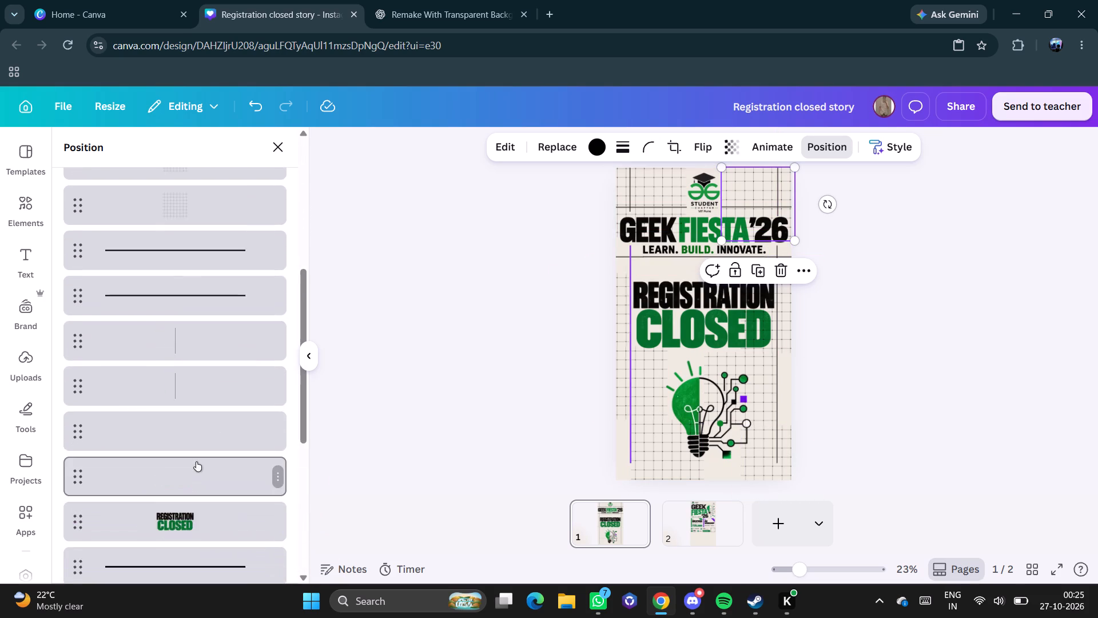
scroll(196, 462, up, 3)
scroll(196, 462, down, 1)
scroll(196, 462, up, 5)
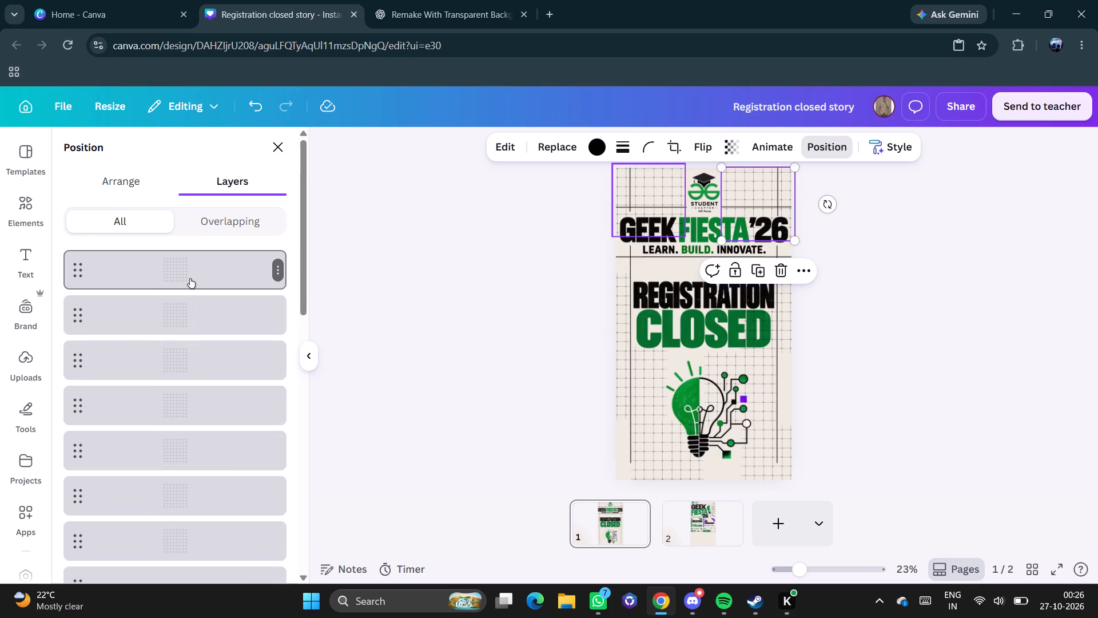
drag(190, 279, 191, 605)
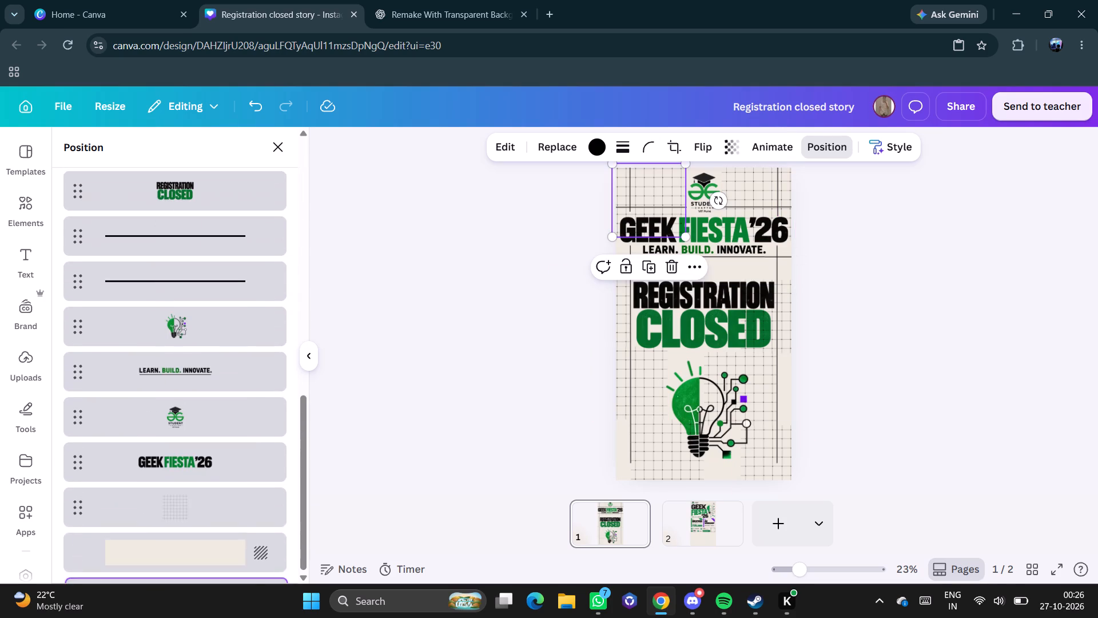
drag(191, 605, 170, 532)
Move the bottom-right corner grid and the right-edge grid beside "REGISTRATION CLOSED" to the bottom of the layer order.
scroll(200, 457, up, 14)
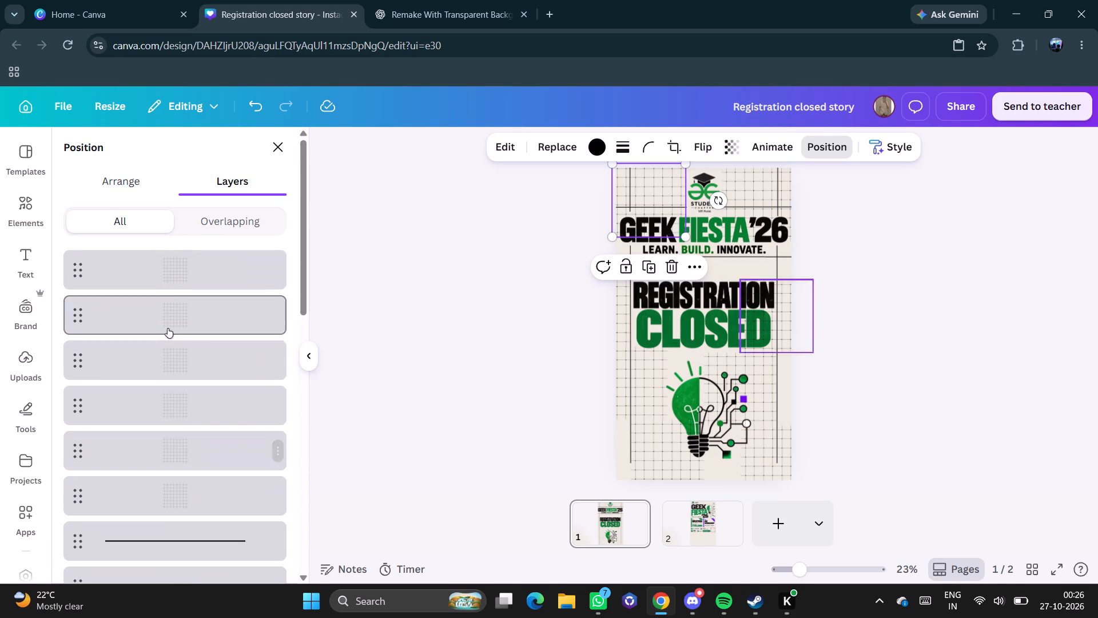
drag(174, 270, 173, 545)
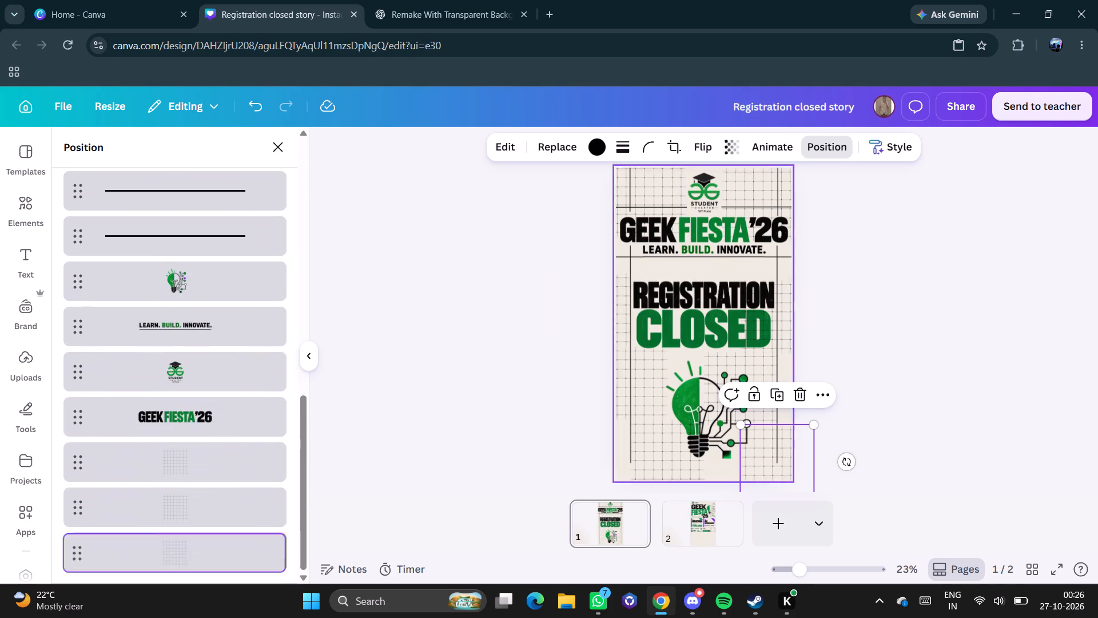
drag(173, 545, 182, 505)
scroll(184, 503, up, 4)
scroll(184, 503, down, 3)
scroll(184, 503, up, 13)
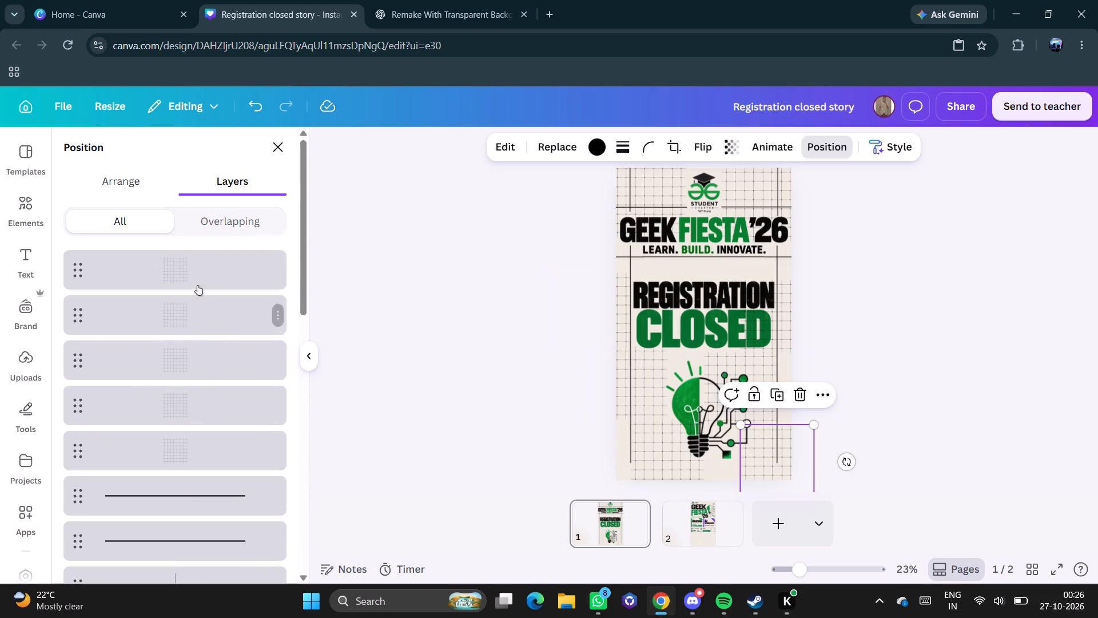
drag(197, 280, 205, 553)
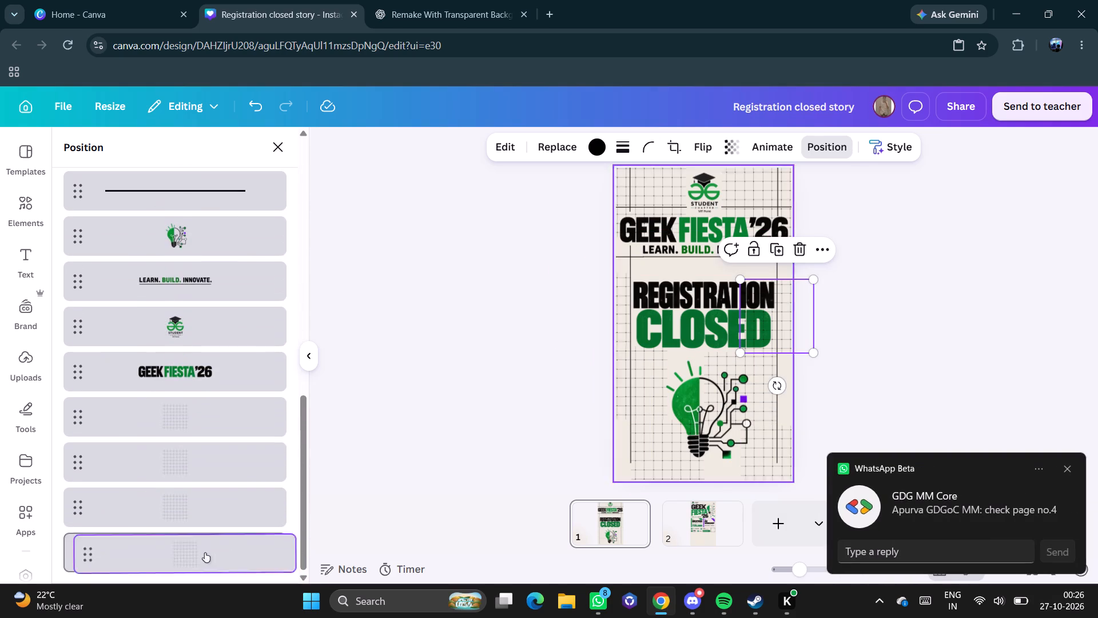
drag(205, 553, 190, 497)
Move the two left-edge grids, beside "REGISTRATION CLOSED" and beside the bulb, below the title in the layer order.
scroll(192, 496, up, 10)
scroll(192, 496, down, 1)
scroll(192, 496, up, 3)
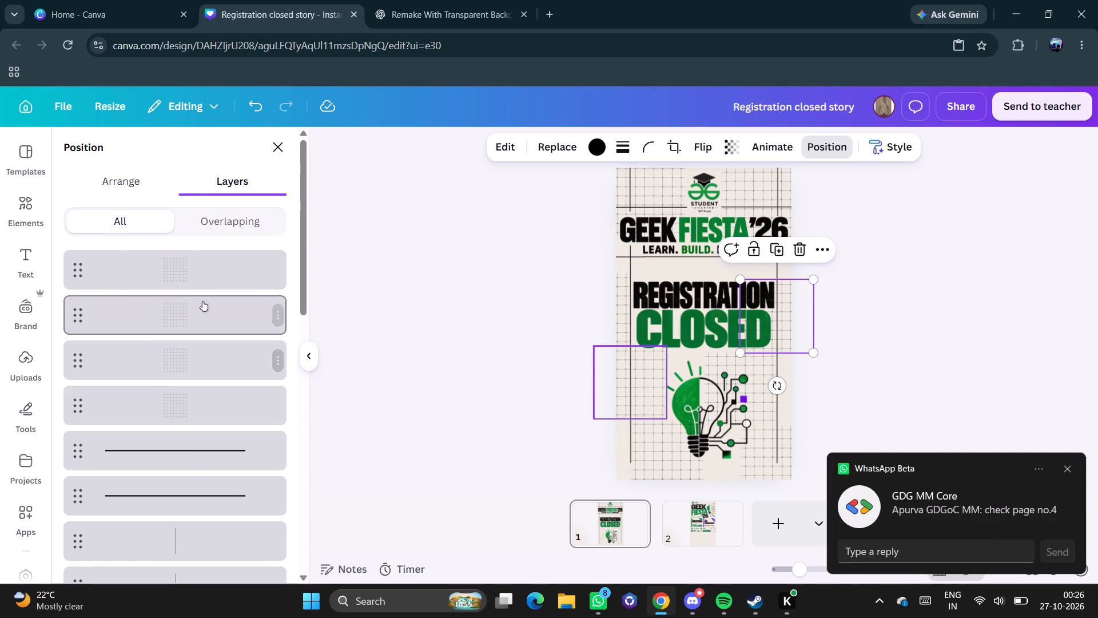
drag(206, 278, 190, 509)
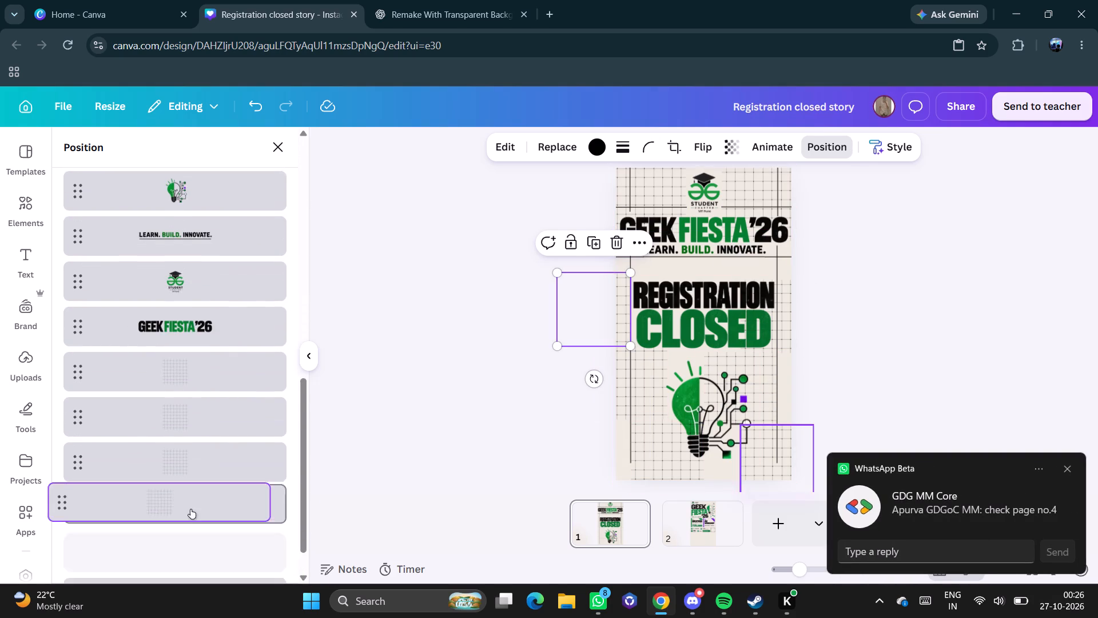
scroll(190, 509, up, 13)
drag(192, 281, 186, 615)
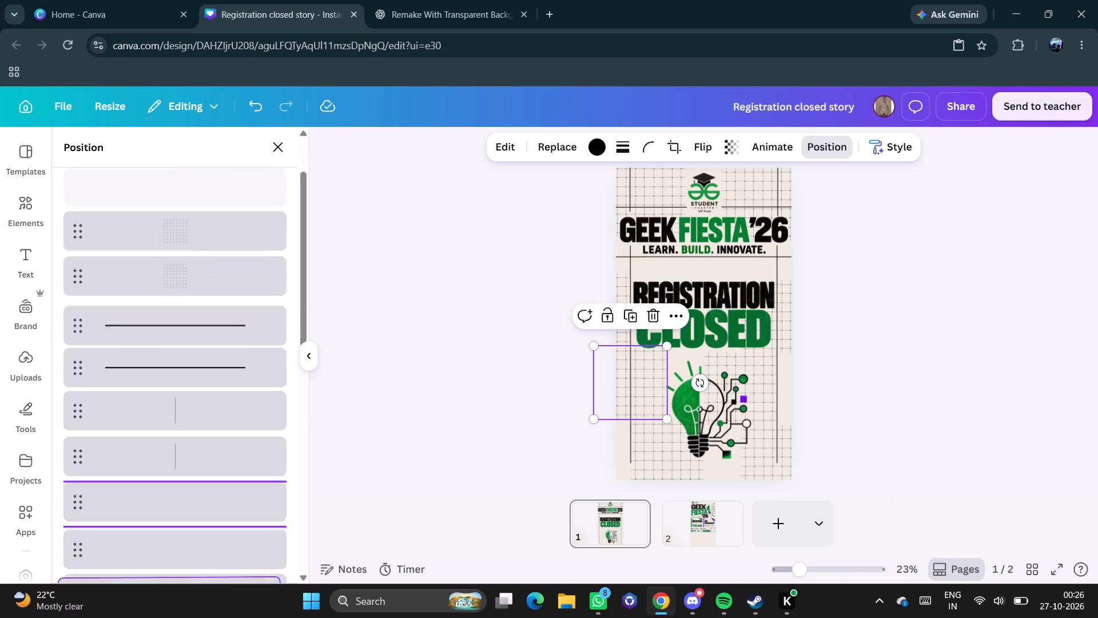
drag(186, 615, 188, 512)
Send the grid at the page's bottom edge under the bulb and the grid over its circuits behind all artwork, and deselect.
scroll(190, 512, up, 5)
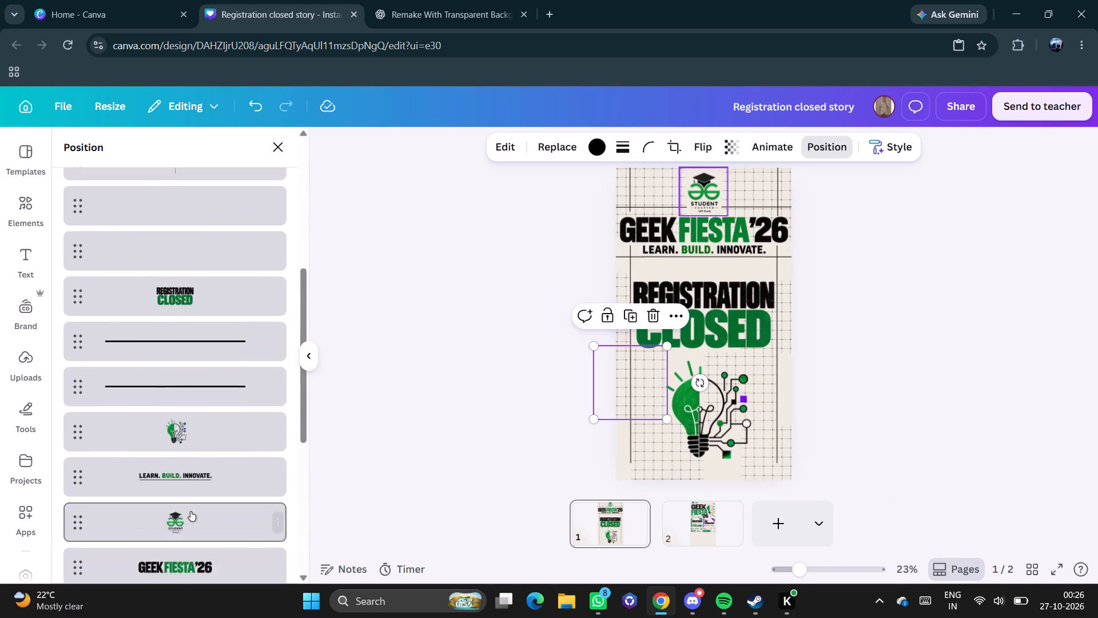
scroll(190, 512, up, 2)
scroll(190, 512, down, 1)
scroll(190, 512, up, 8)
drag(188, 317, 174, 617)
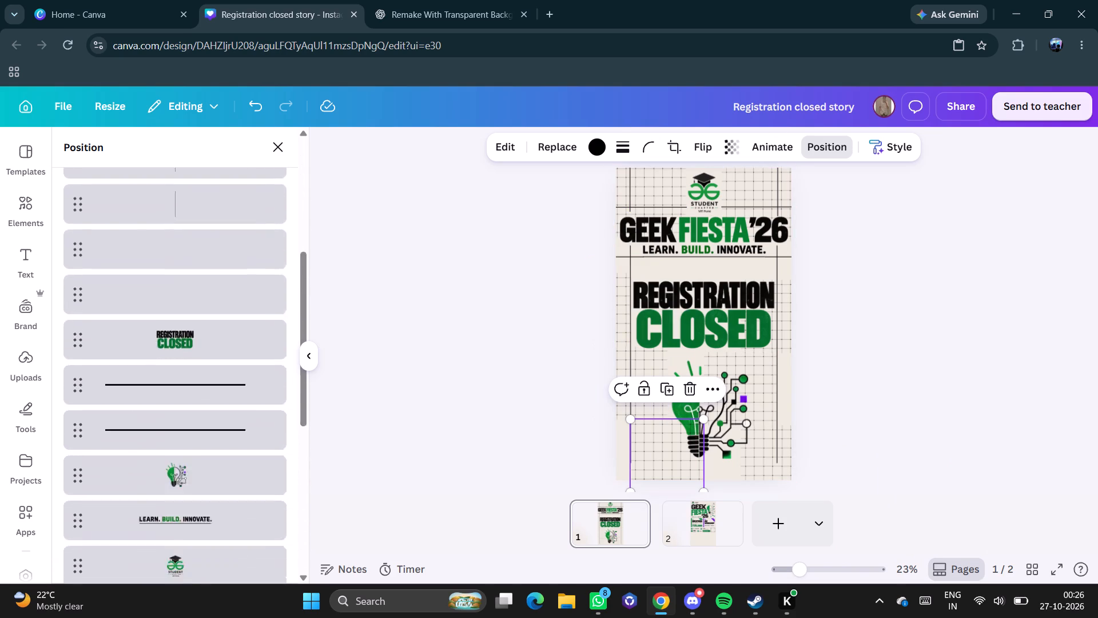
drag(174, 617, 177, 491)
scroll(186, 474, up, 7)
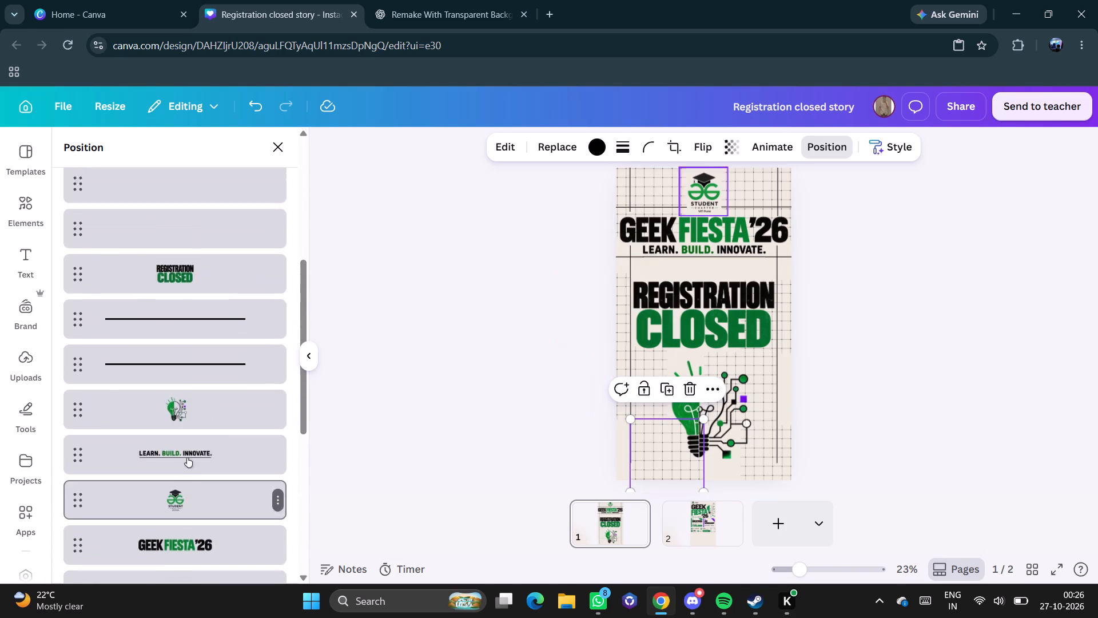
scroll(187, 458, up, 5)
drag(206, 277, 220, 617)
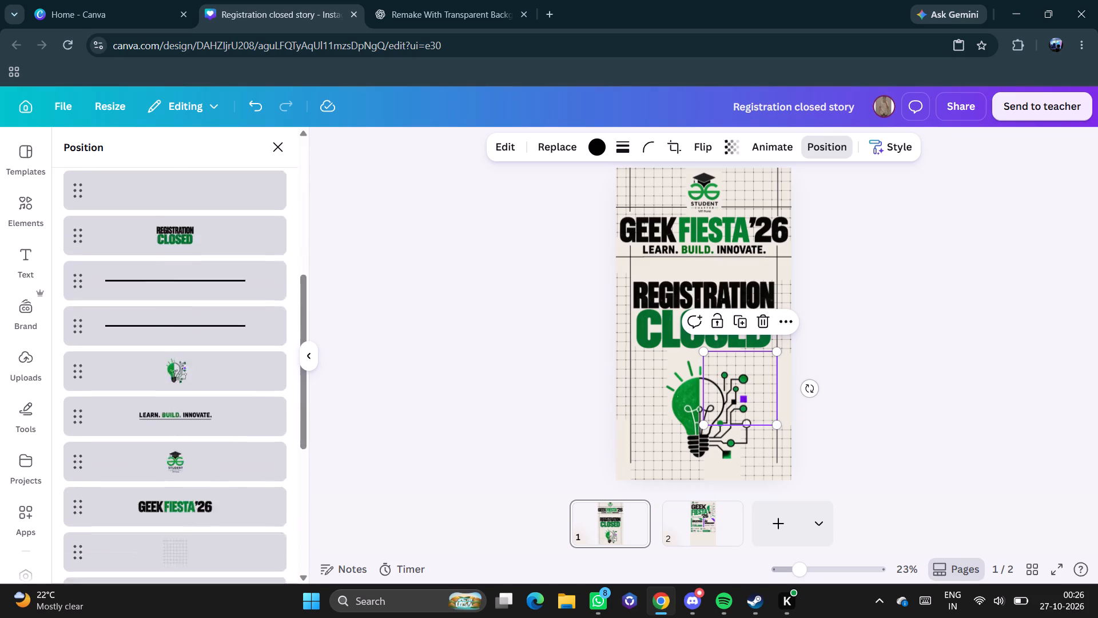
drag(220, 617, 203, 514)
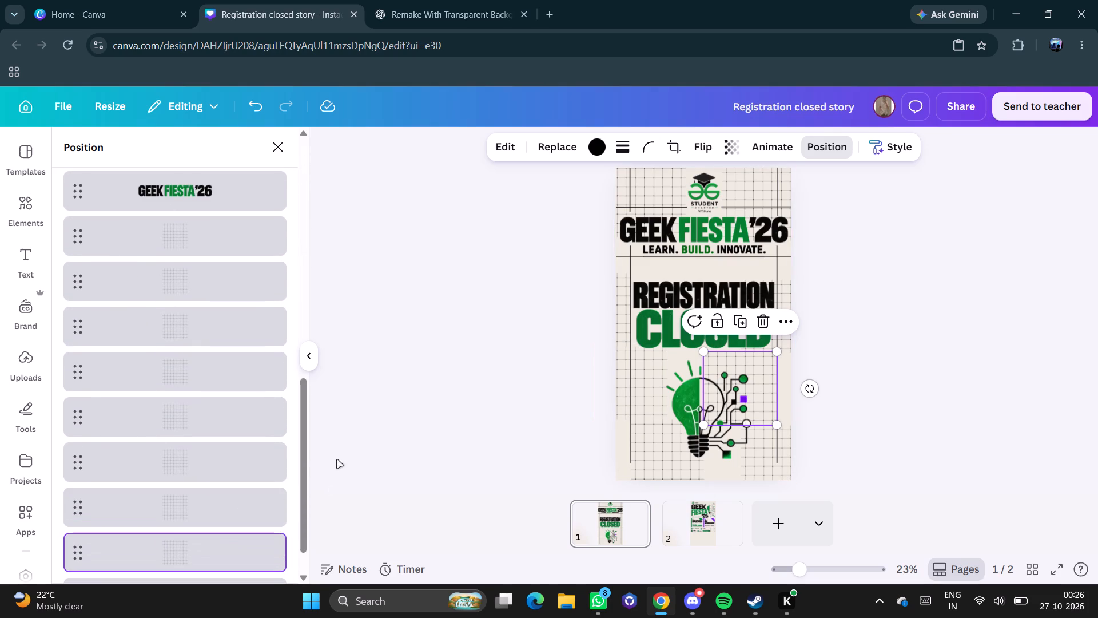
double_click(403, 375)
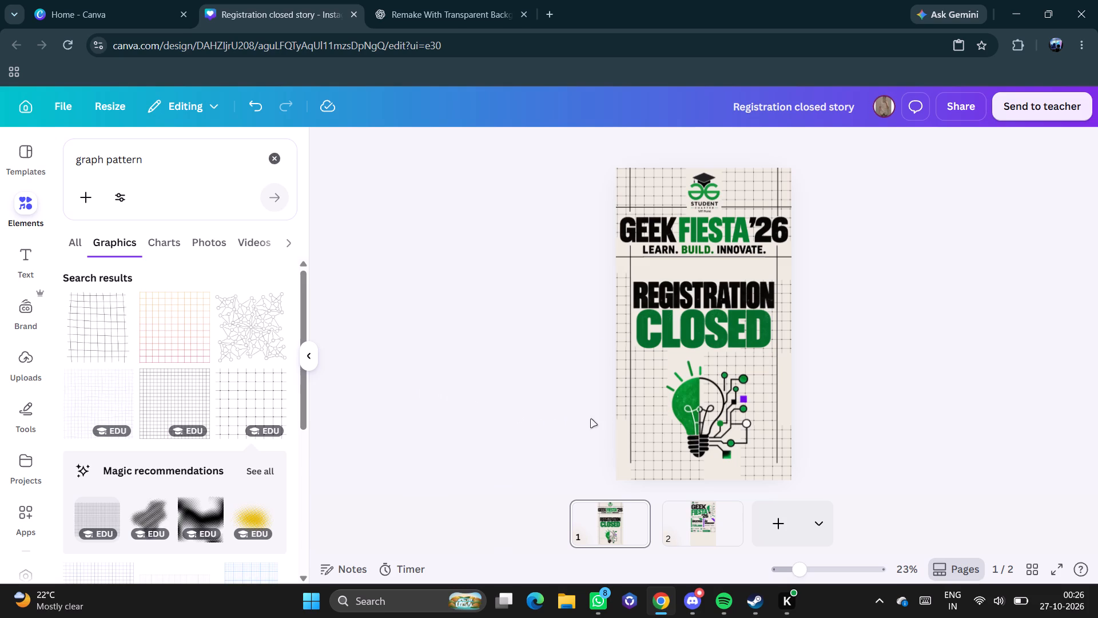
Move the left-edge grid beside the bulb inward behind the bulb's green half, level with the grid over the circuits.
click(646, 398)
drag(641, 382, 648, 382)
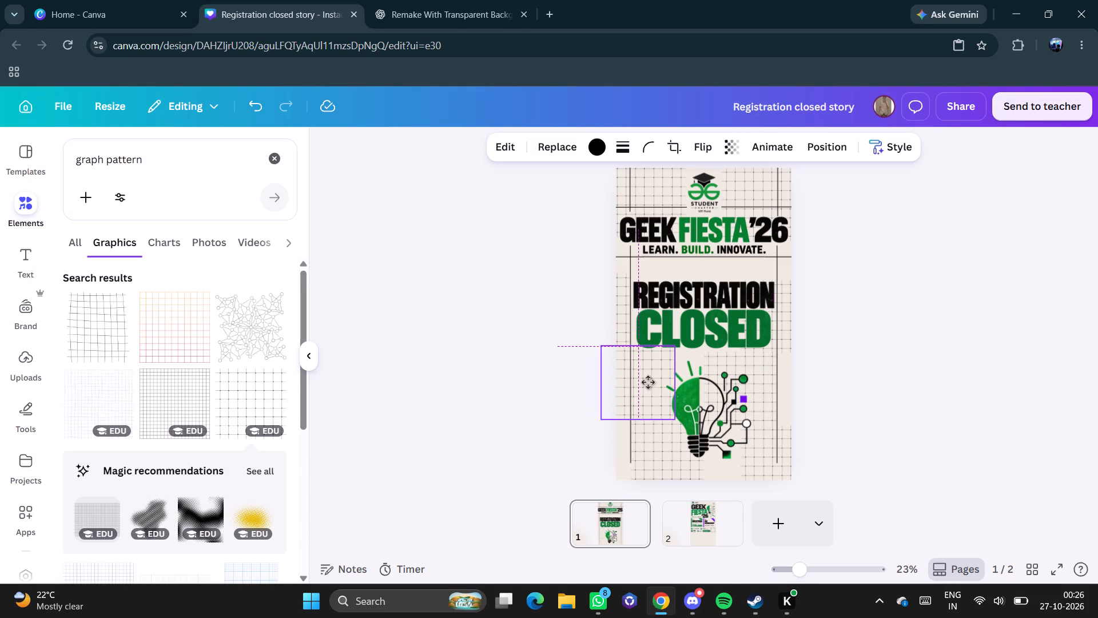
drag(648, 382, 672, 383)
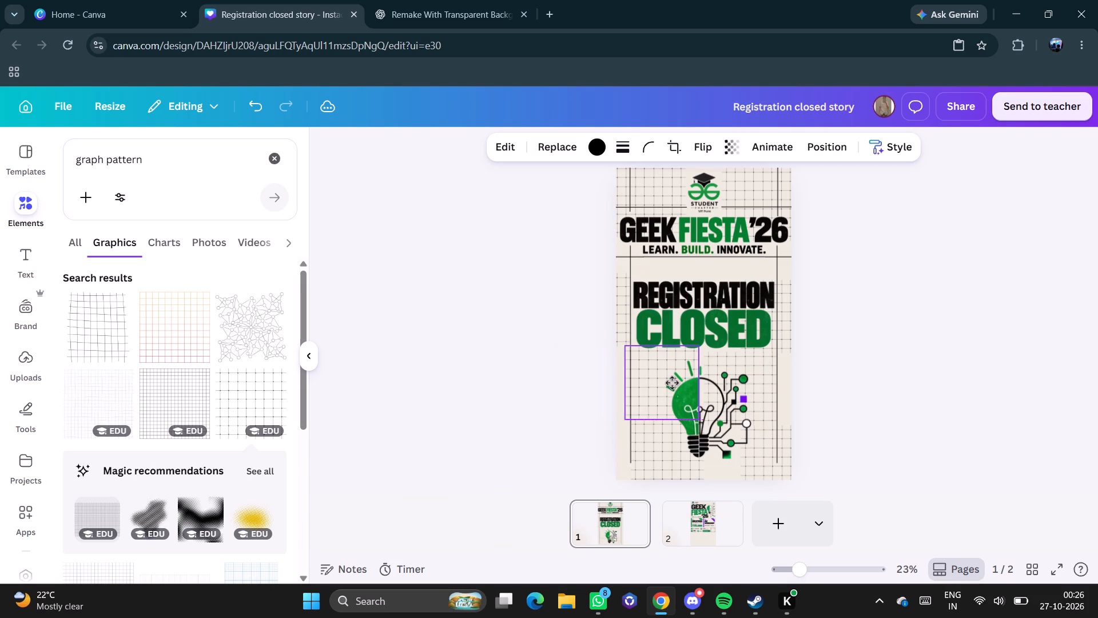
drag(672, 383, 680, 386)
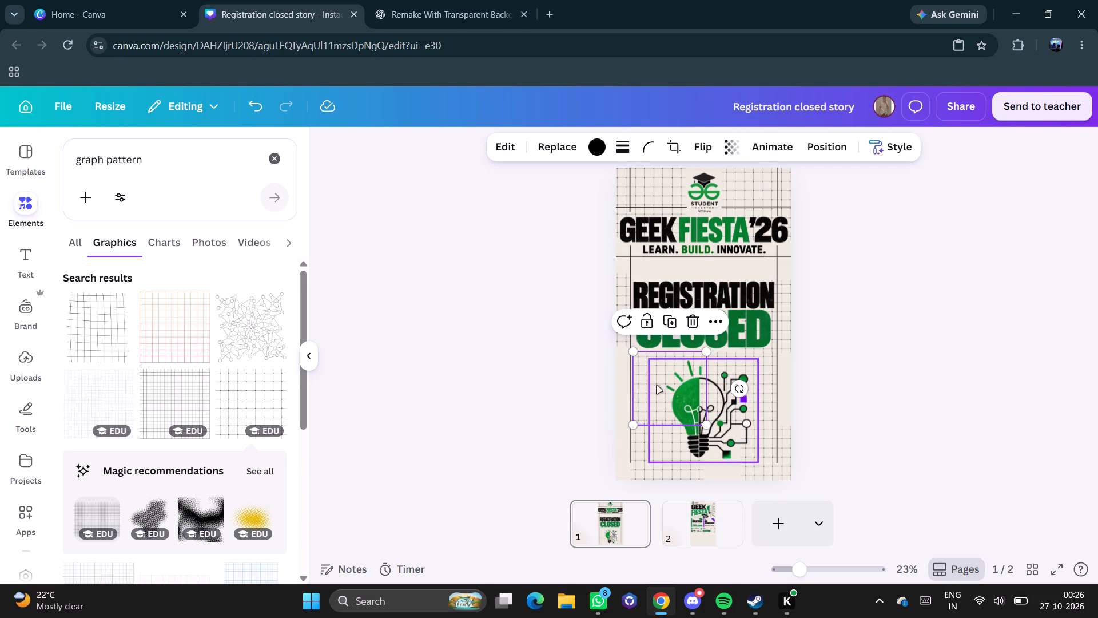
click(459, 346)
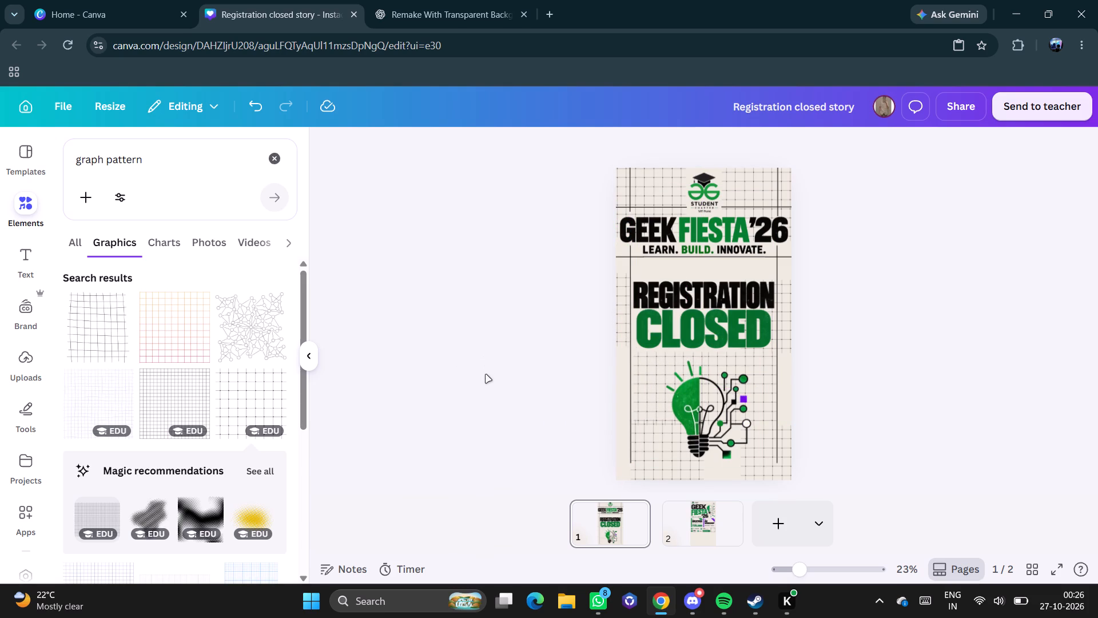
Move the grid below the bulb outward so it overlaps the page's bottom-left corner.
click(670, 469)
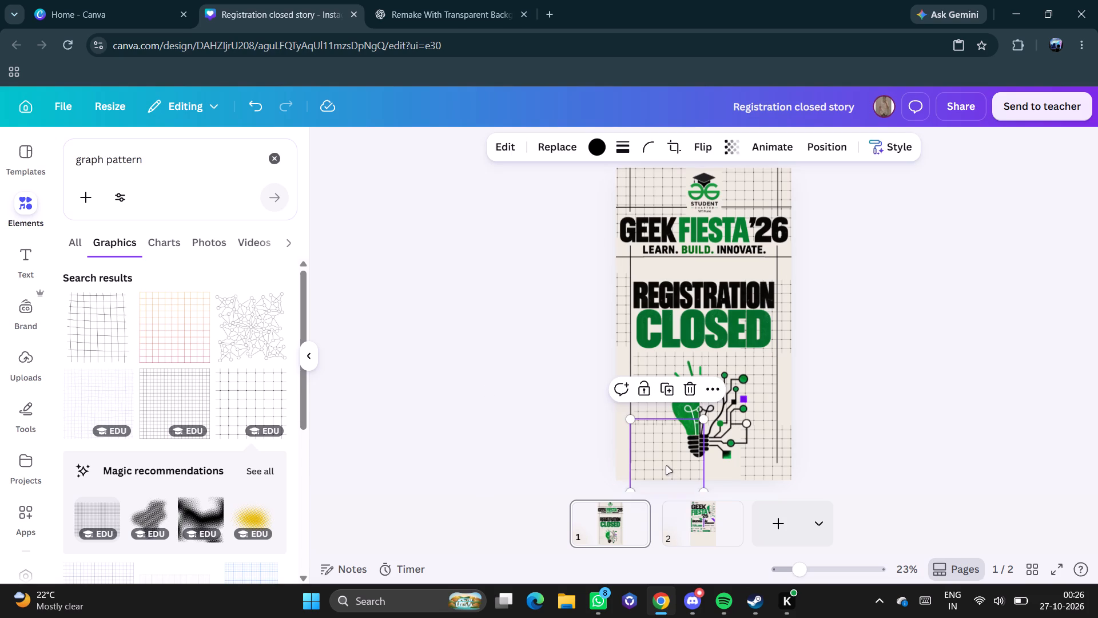
drag(666, 466, 627, 472)
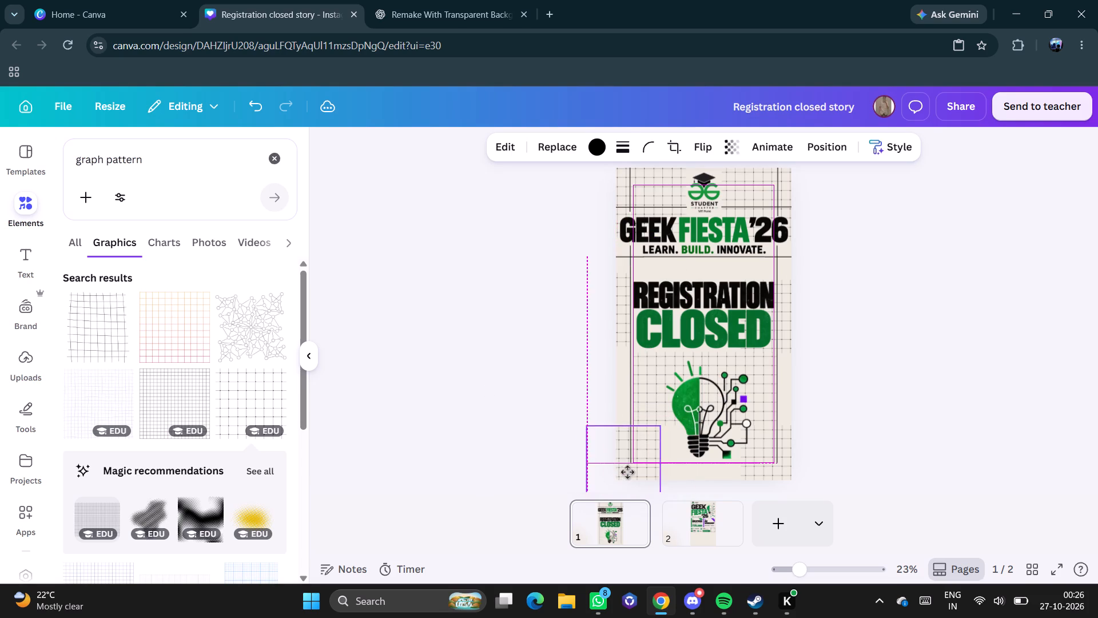
drag(627, 472, 626, 472)
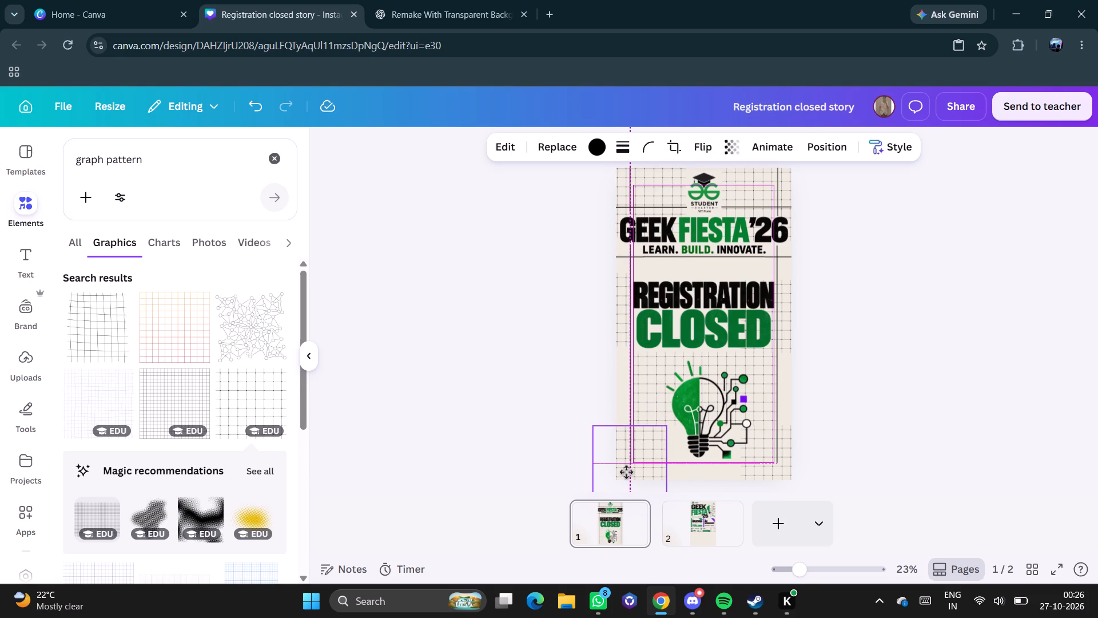
drag(626, 472, 632, 472)
click(450, 414)
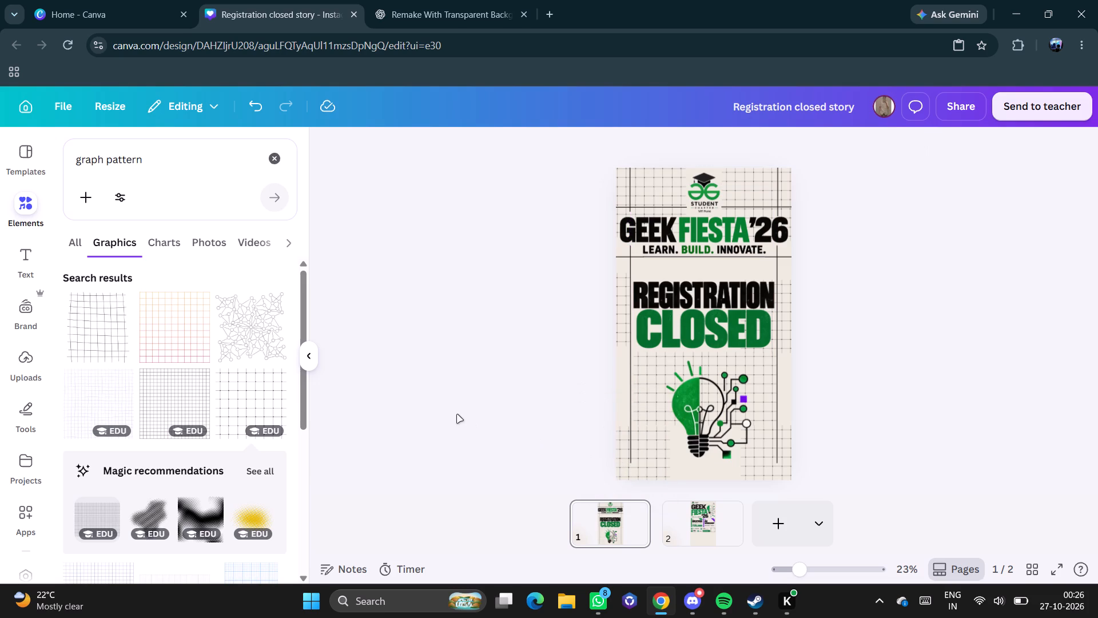
Nudge the left-edge grid beside "REGISTRATION CLOSED" slightly down, about level with the right-edge grid.
click(616, 315)
key(Down)
key(Down)
key(Down)
key(Down)
key(Down)
key(Down)
key(Down)
key(Down)
key(Down)
key(Down)
key(Down)
key(Down)
key(Down)
key(Down)
key(Down)
key(Down)
key(Down)
key(Down)
key(Down)
key(Down)
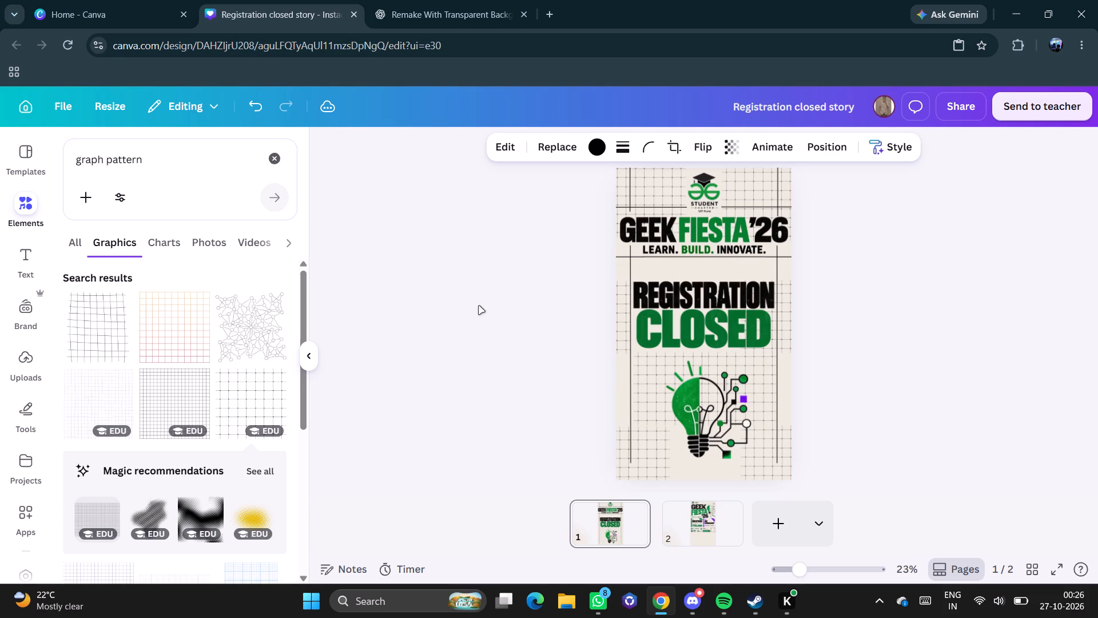
key(Down)
key(Down)
key(Down)
key(Down)
key(Down)
key(Down)
key(Down)
key(Down)
key(Down)
key(Down)
key(Down)
key(Down)
key(Down)
key(Down)
key(Down)
key(Down)
key(Down)
key(Down)
key(Down)
key(Up)
key(Up)
key(Up)
key(Up)
key(Up)
key(Up)
key(Up)
key(Up)
key(Up)
key(Up)
key(Up)
key(Up)
key(Up)
key(Up)
key(Up)
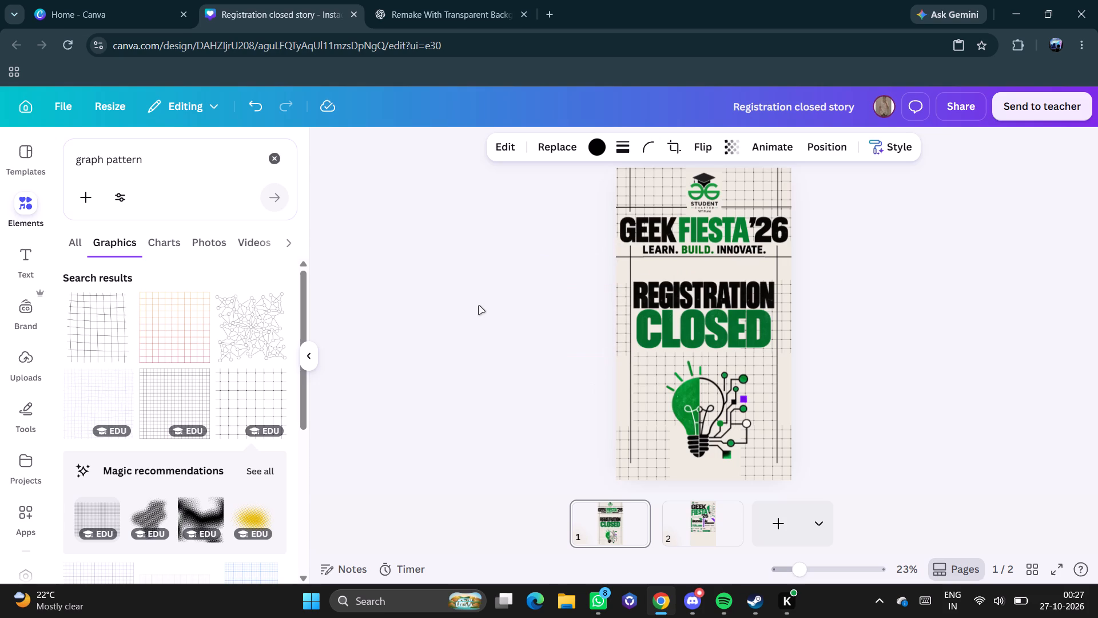
key(Up)
key(Up)
key(Up)
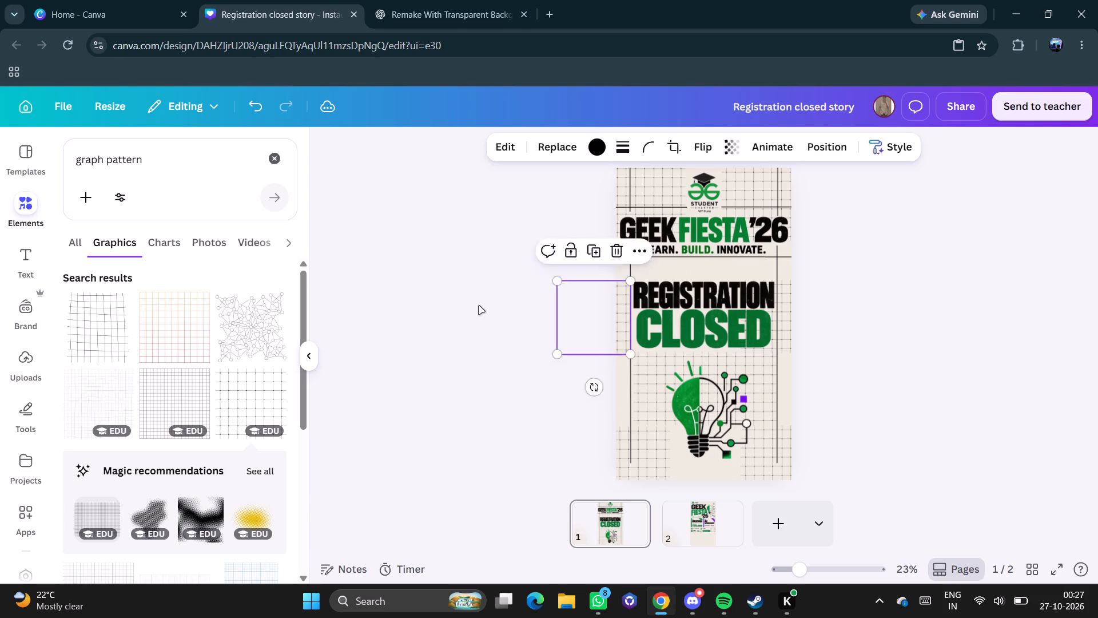
key(Up)
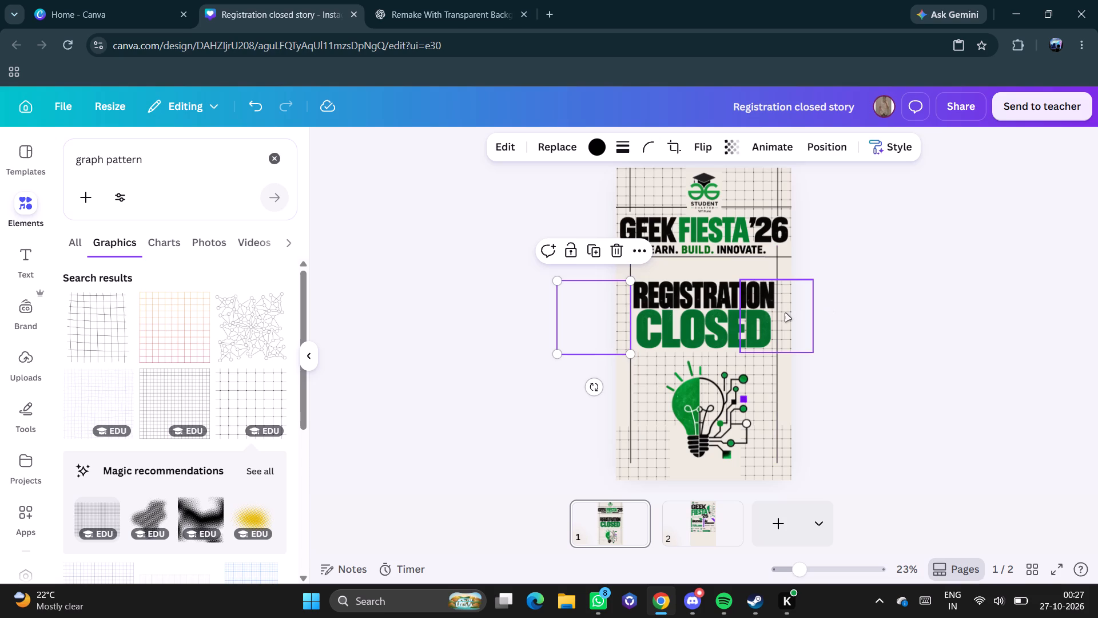
Move the left-edge grid beside "REGISTRATION CLOSED" inward so it sits partly on the page behind the start of the heading.
key(Right)
key(Right)
key(Right)
key(Right)
key(Right)
key(Right)
key(Right)
key(Right)
key(Right)
key(Right)
key(Right)
key(Right)
key(Right)
key(Right)
key(Right)
key(Right)
key(Right)
key(Right)
key(Right)
key(Right)
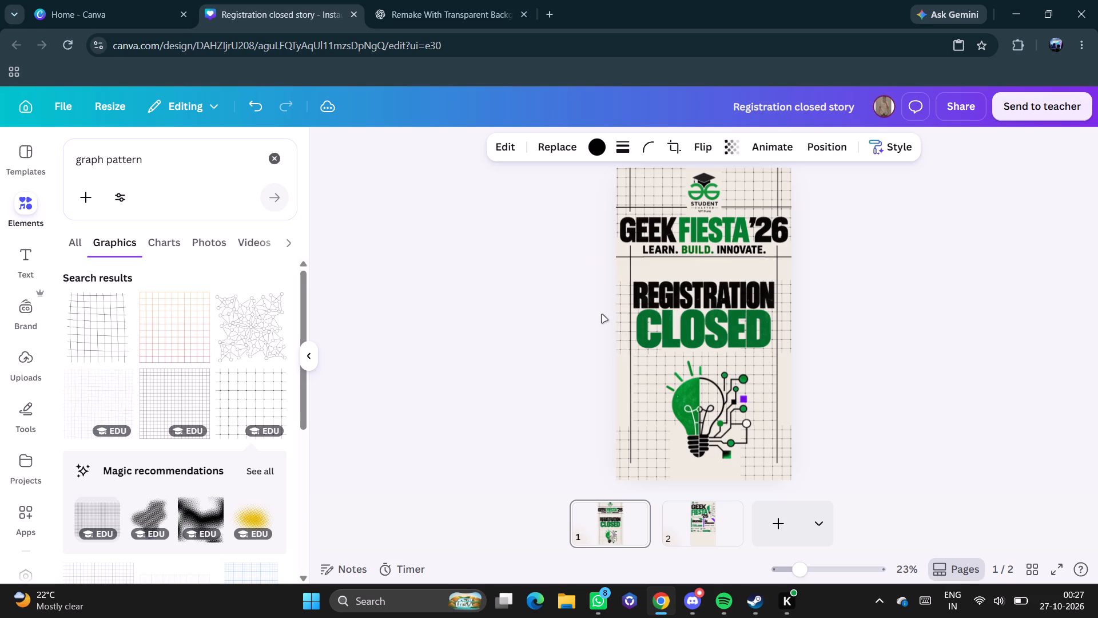
key(Right)
key(Right)
key(Right)
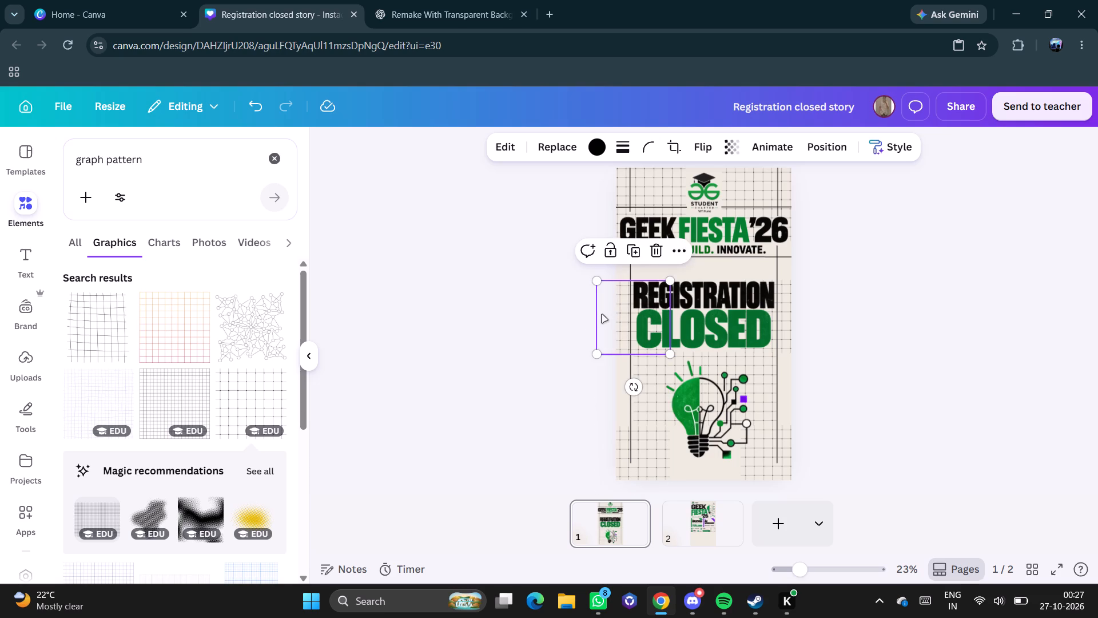
click(540, 303)
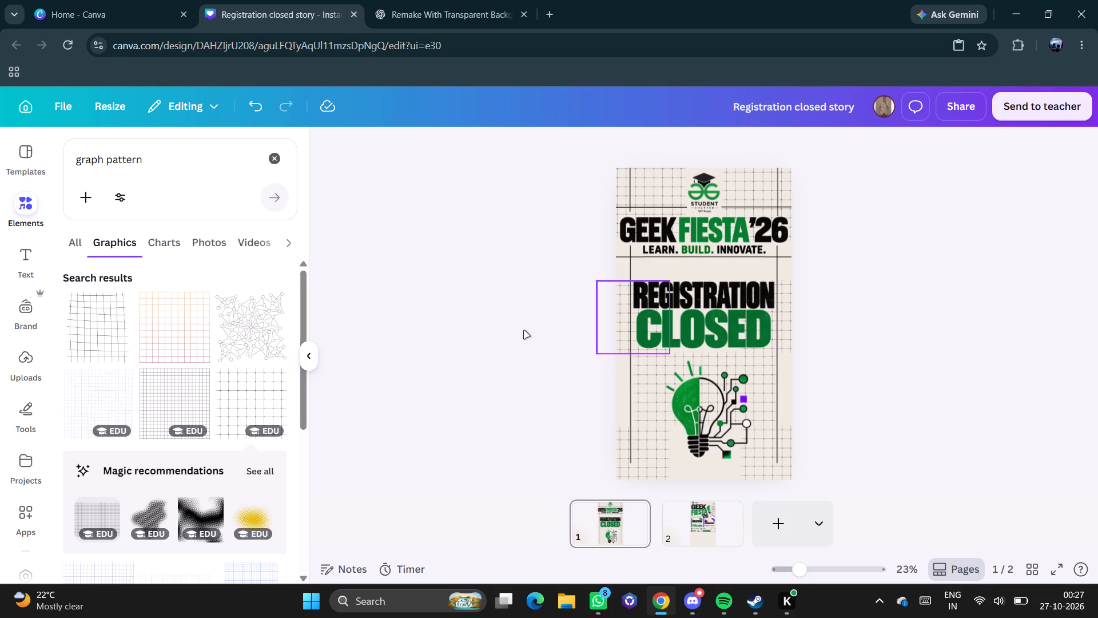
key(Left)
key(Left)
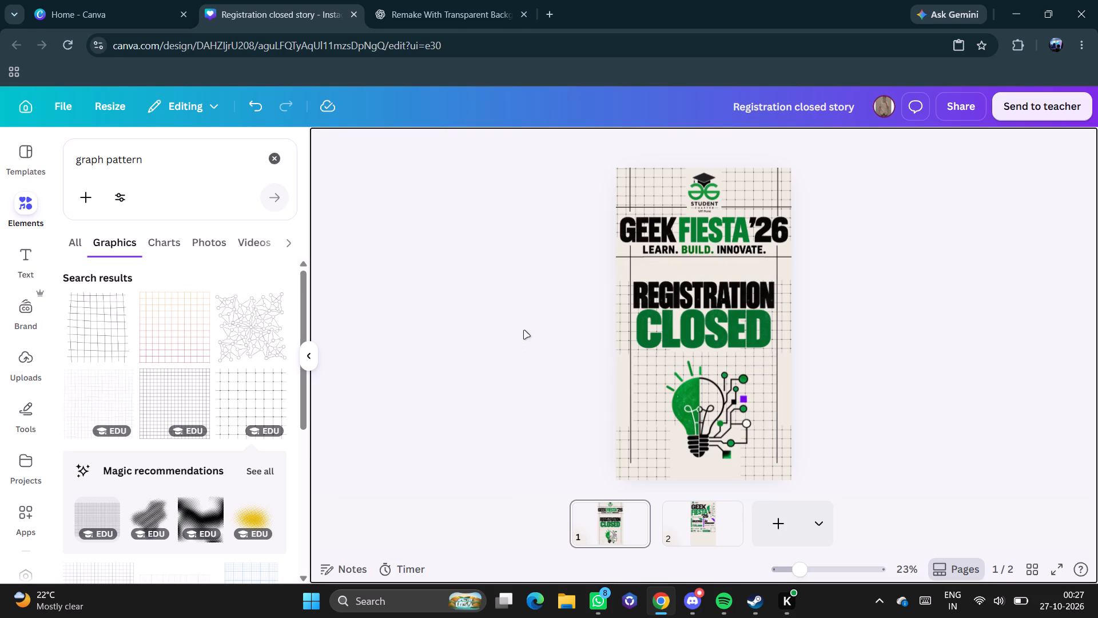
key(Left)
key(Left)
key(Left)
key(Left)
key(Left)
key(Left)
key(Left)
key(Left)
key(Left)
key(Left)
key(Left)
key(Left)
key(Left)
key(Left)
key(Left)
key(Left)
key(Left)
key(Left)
Fine-tune the grid behind the left part of "REGISTRATION CLOSED", nudging it sideways and slightly up to line up with the neighbouring grids.
click(622, 330)
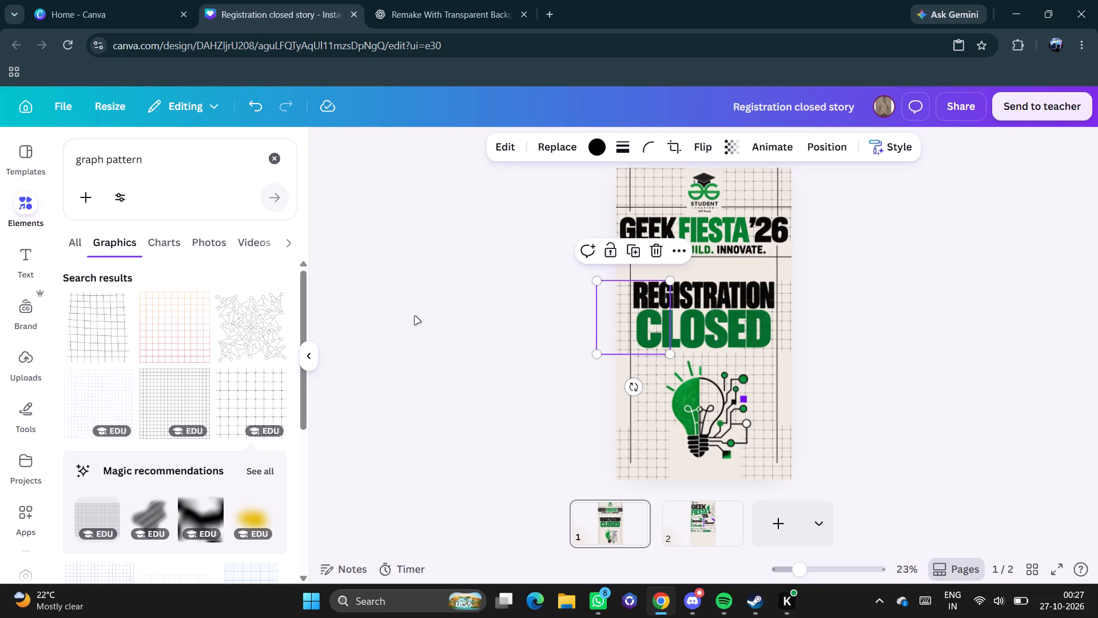
key(Left)
key(Left)
key(Left)
key(Left)
key(Left)
key(Left)
key(Left)
key(Left)
key(Left)
key(Left)
key(Left)
key(Left)
key(Left)
key(Left)
key(Left)
key(Left)
key(Left)
key(Left)
key(Left)
key(Left)
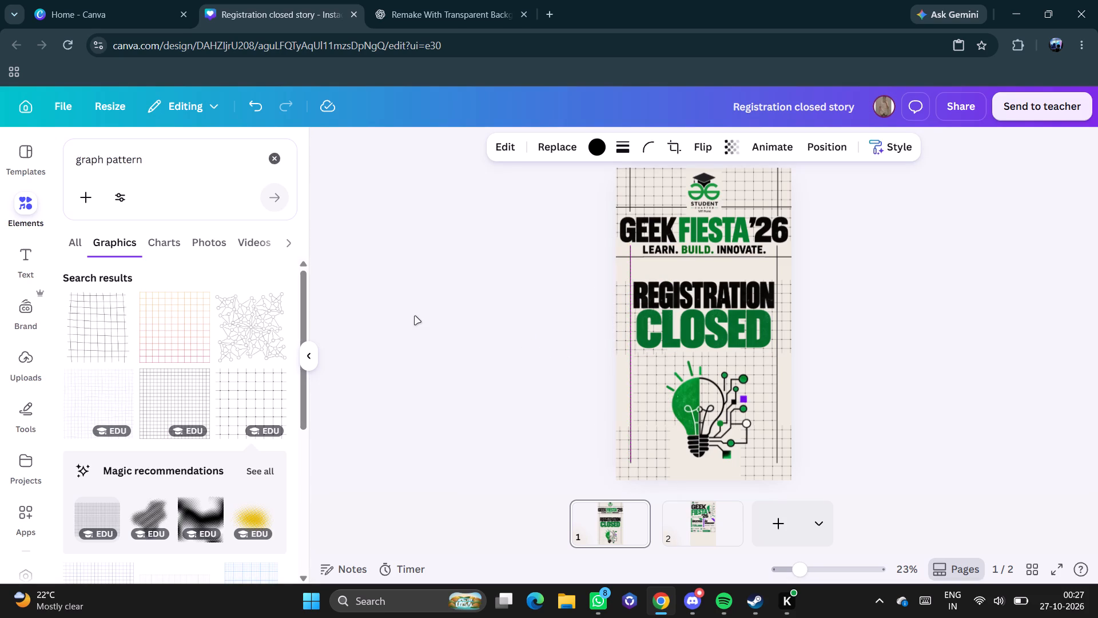
key(Right)
key(Right)
key(Right)
key(Right)
key(Right)
key(Right)
key(Right)
key(Right)
key(Right)
key(Right)
key(Left)
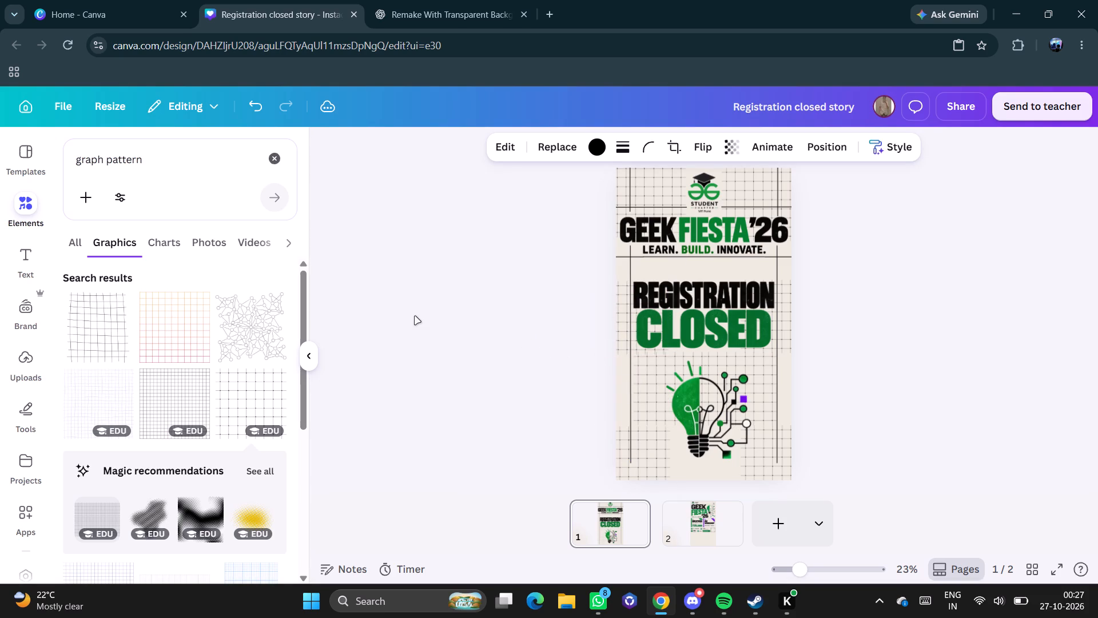
key(Right)
key(Right)
key(Right)
key(Right)
key(Right)
key(Right)
key(Right)
key(Right)
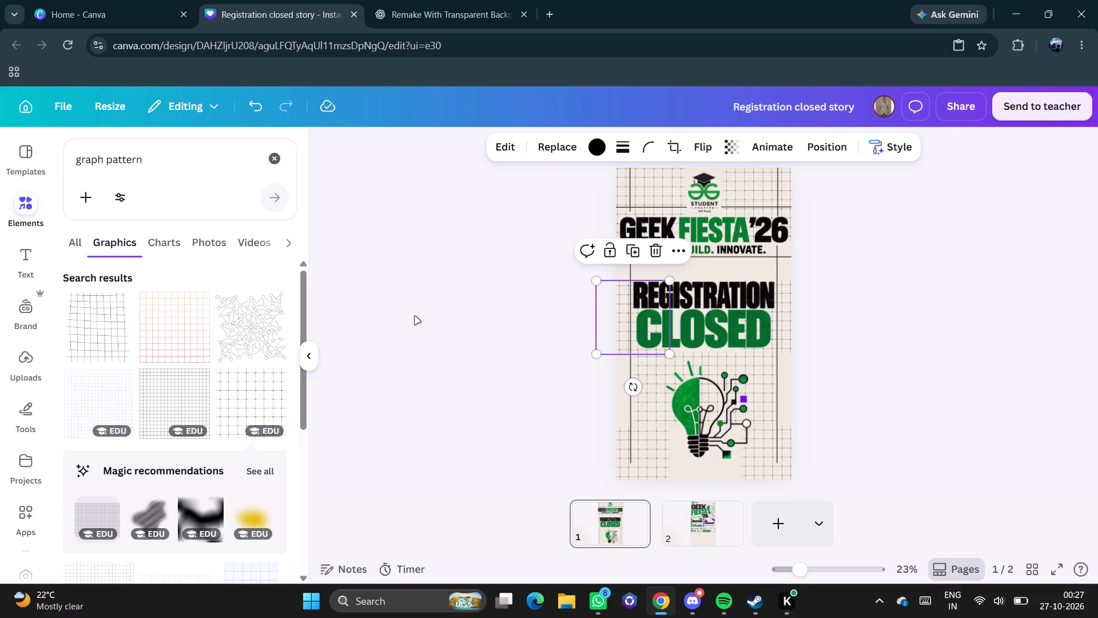
key(Up)
key(Up)
key(Right)
key(Right)
key(Right)
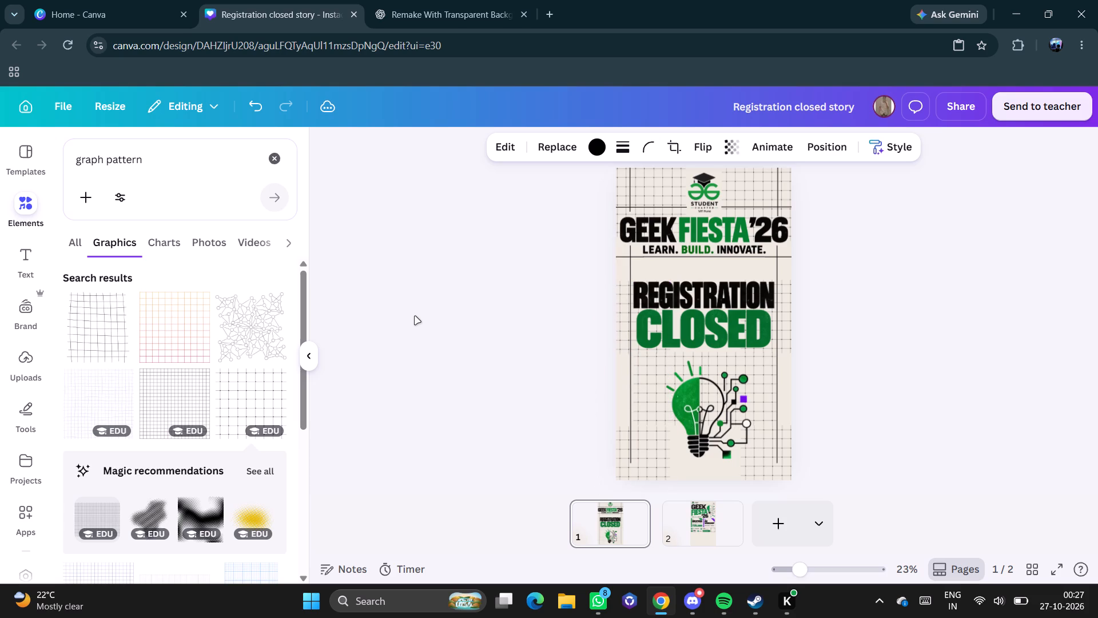
key(Left)
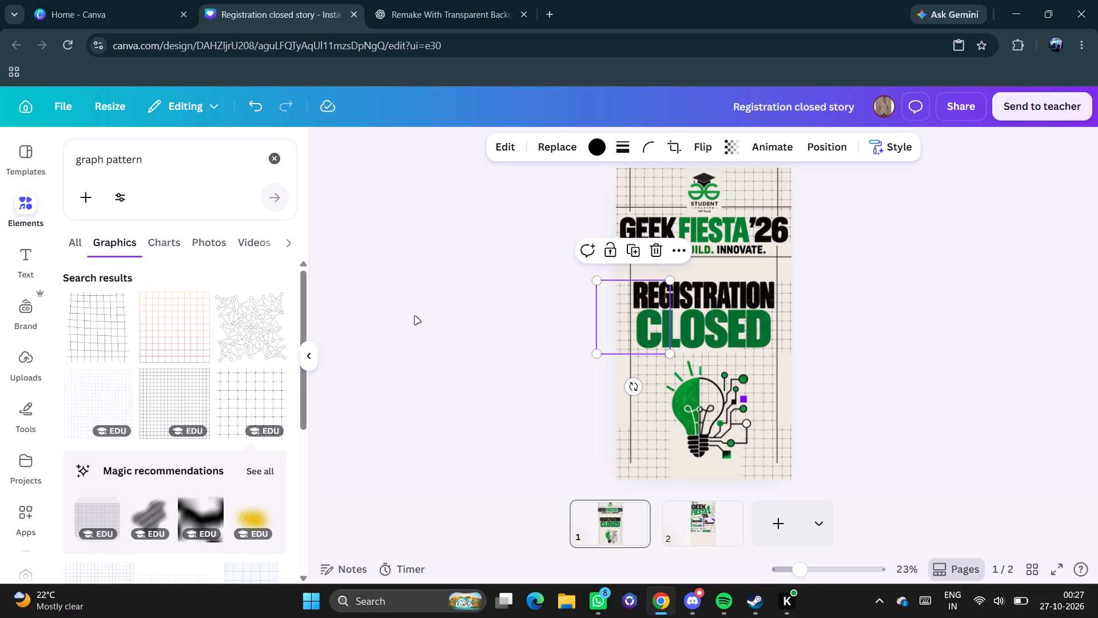
key(Up)
click(505, 295)
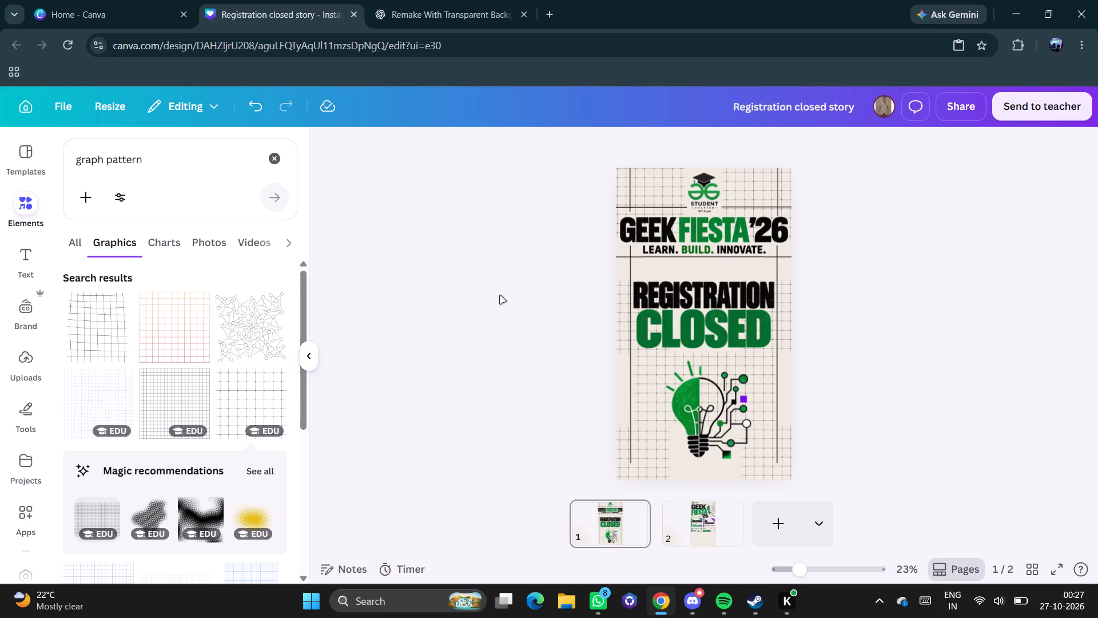
Move the "LEARN. BUILD. INNOVATE." tagline down below the horizontal header line, centred between the two vertical margin lines.
scroll(464, 300, up, 1)
scroll(464, 300, down, 1)
scroll(464, 300, up, 1)
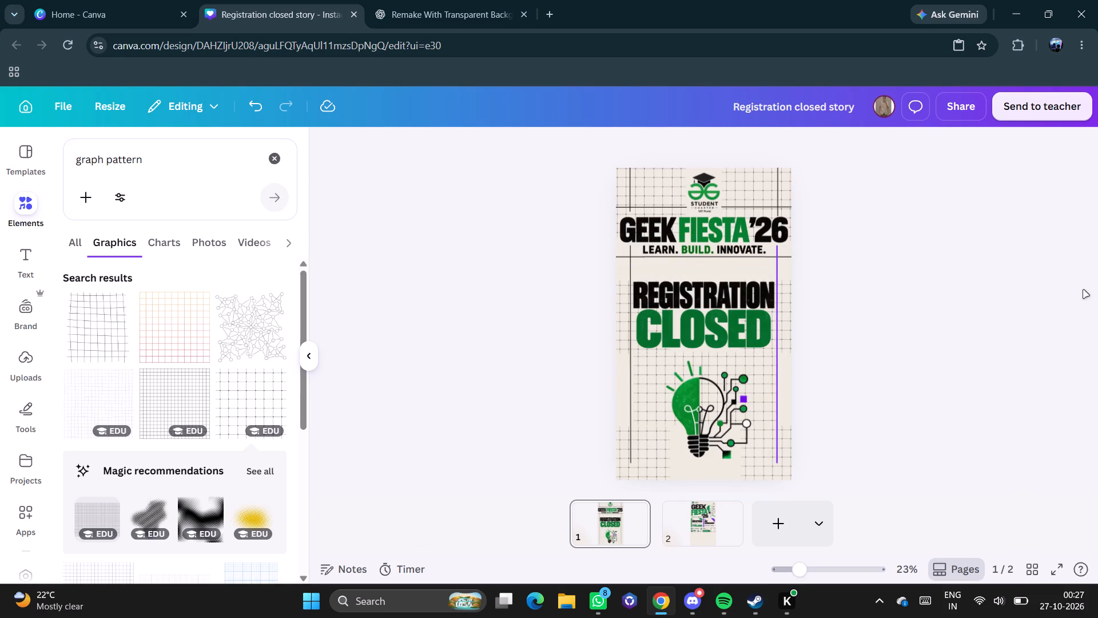
click(692, 246)
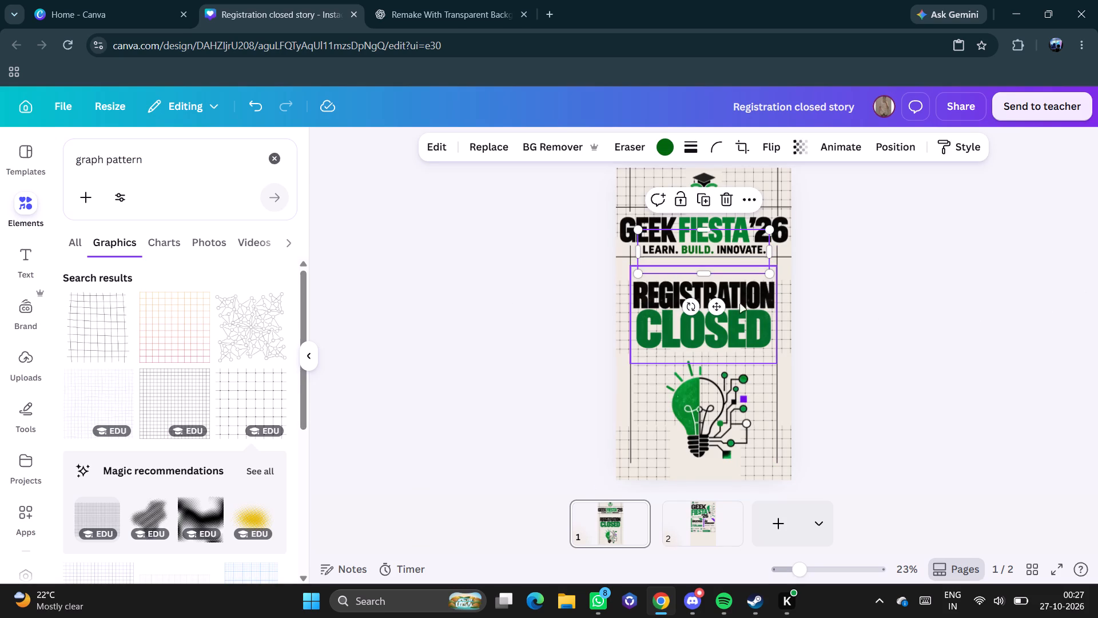
drag(714, 307, 714, 316)
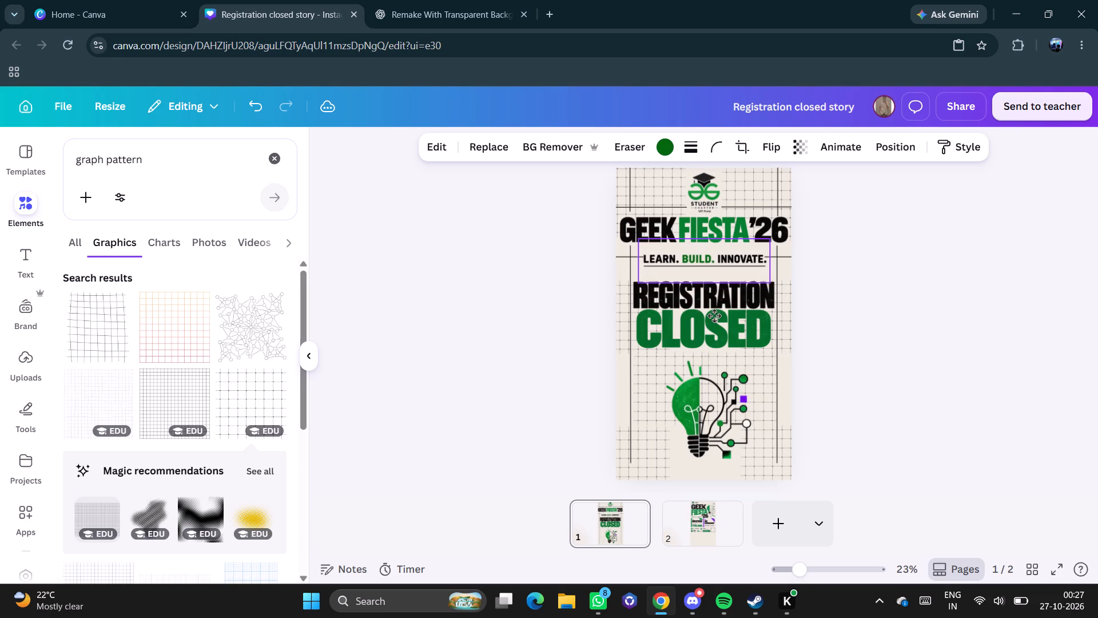
drag(714, 316, 711, 307)
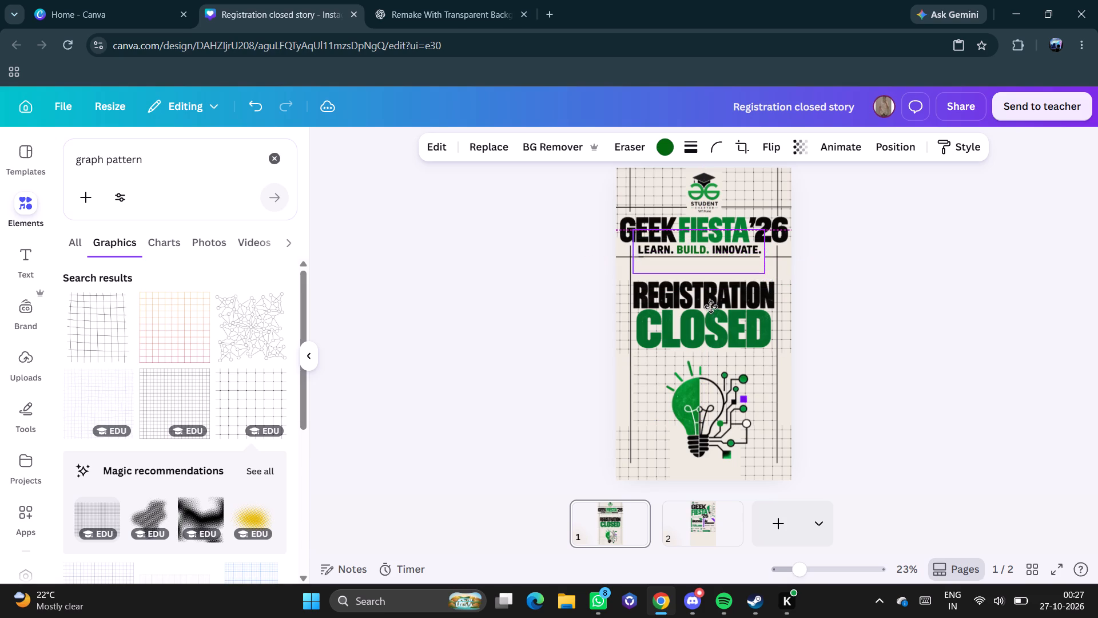
drag(711, 307, 713, 307)
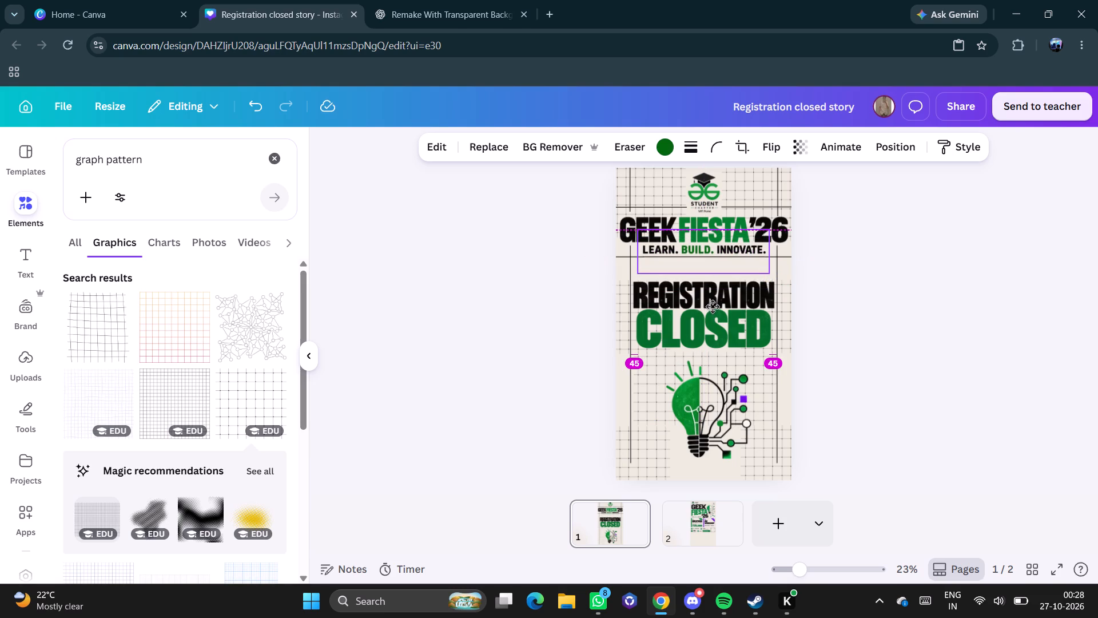
drag(713, 307, 714, 315)
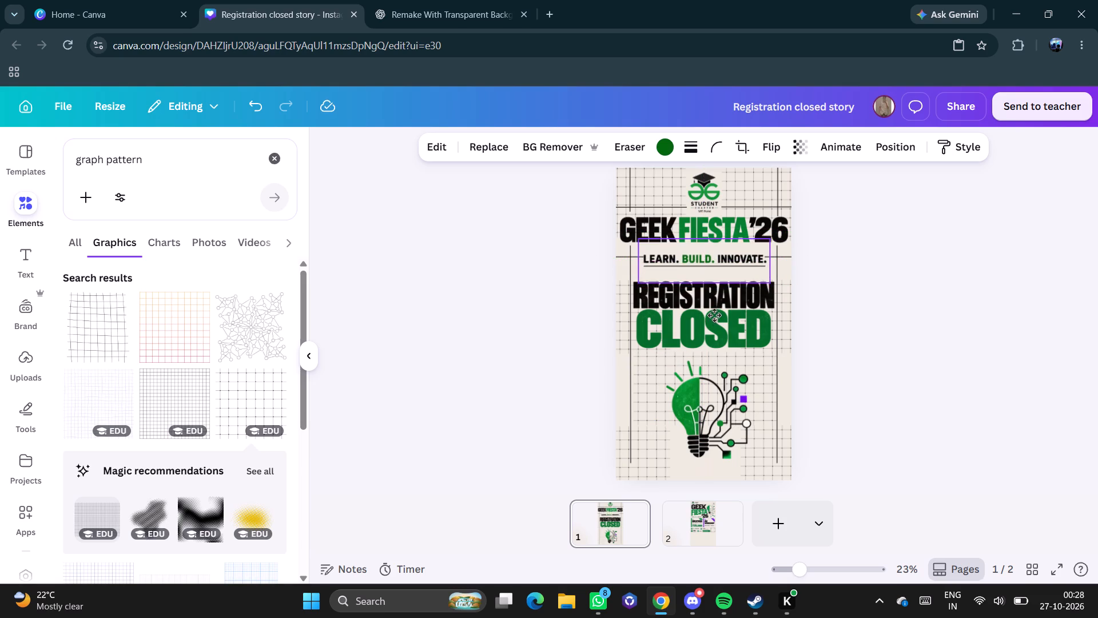
drag(714, 315, 713, 323)
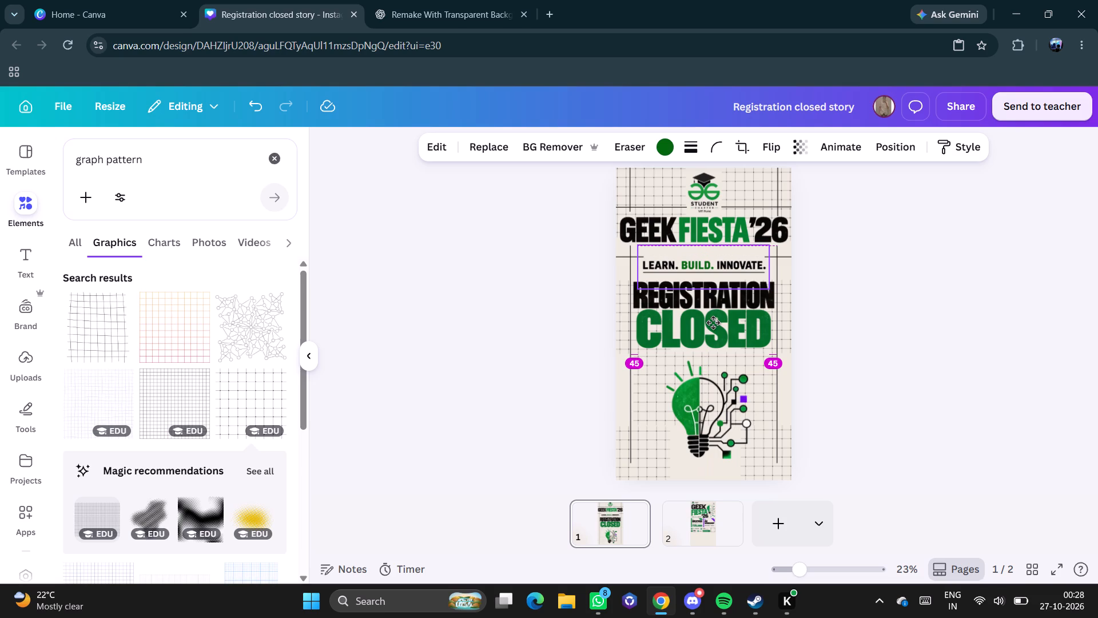
drag(713, 323, 714, 323)
click(551, 287)
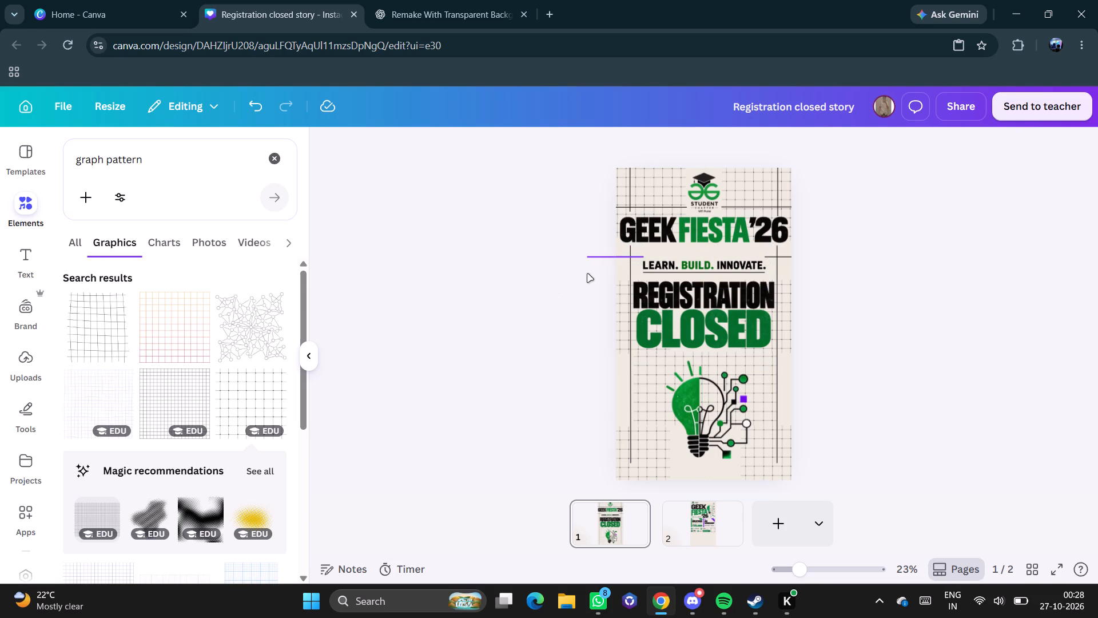
Extend the short left line above "LEARN. BUILD. INNOVATE." across to the right-hand line, making it about 1,100 long.
click(639, 256)
drag(645, 257, 669, 257)
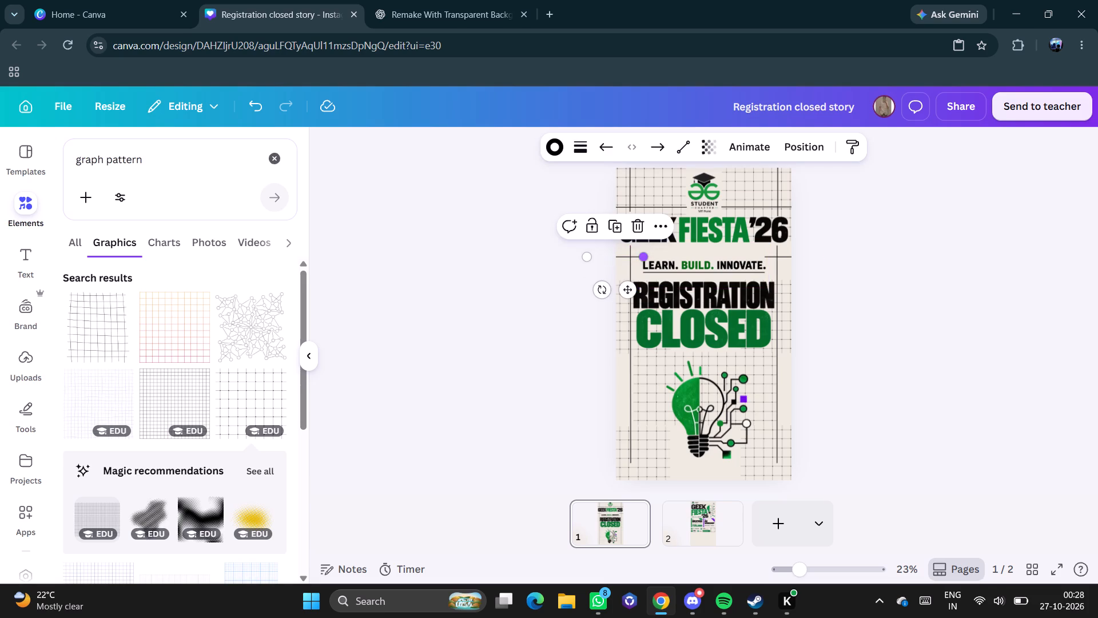
drag(669, 257, 768, 254)
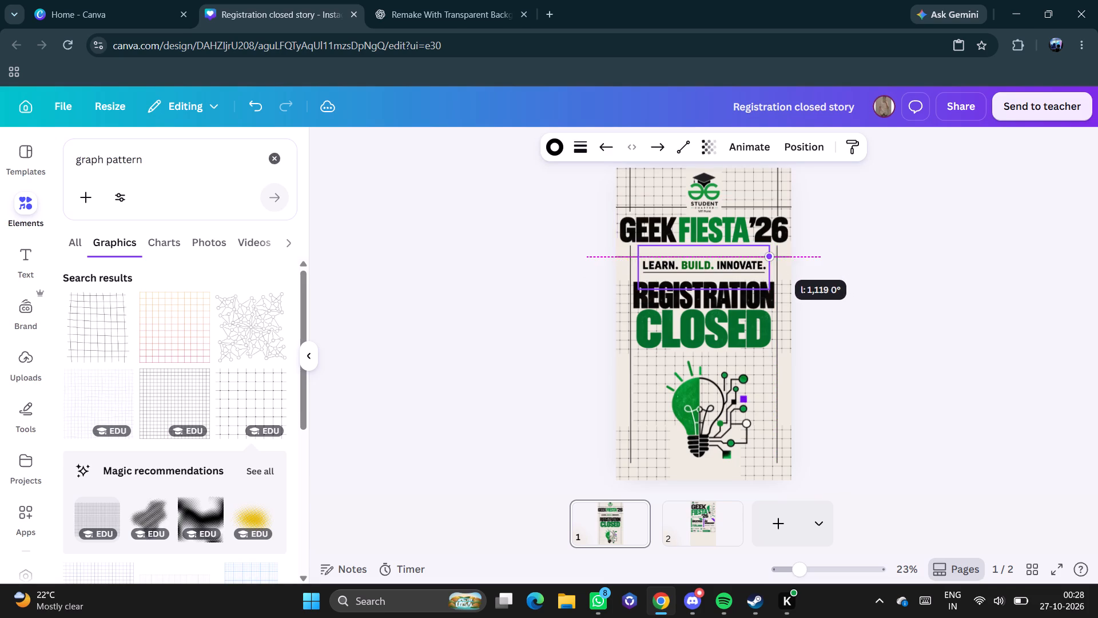
drag(768, 254, 764, 254)
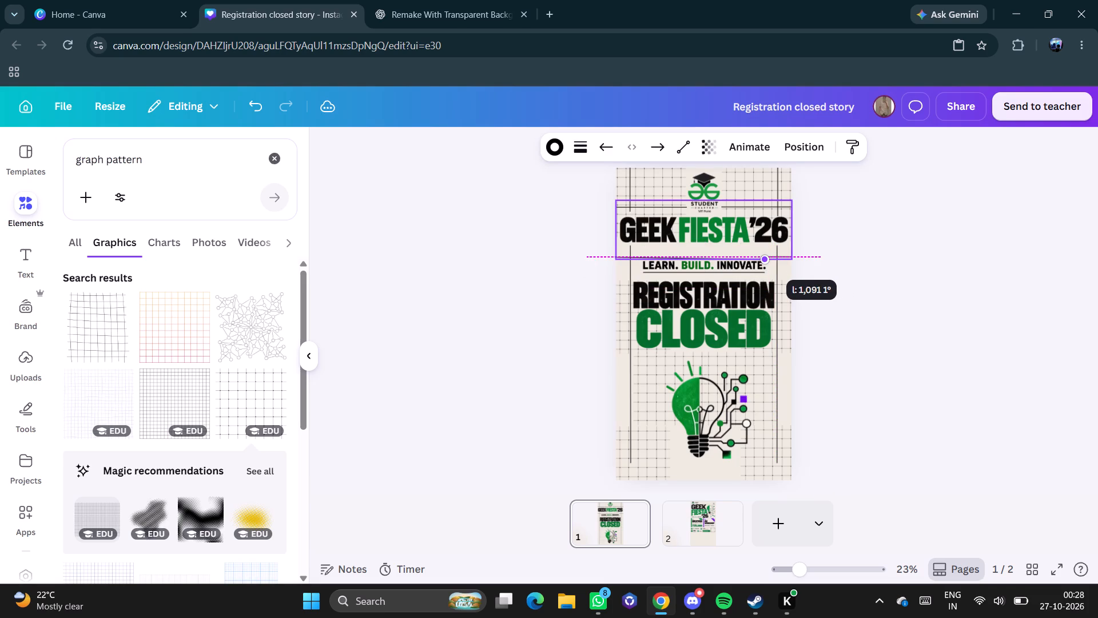
drag(764, 254, 769, 254)
click(440, 240)
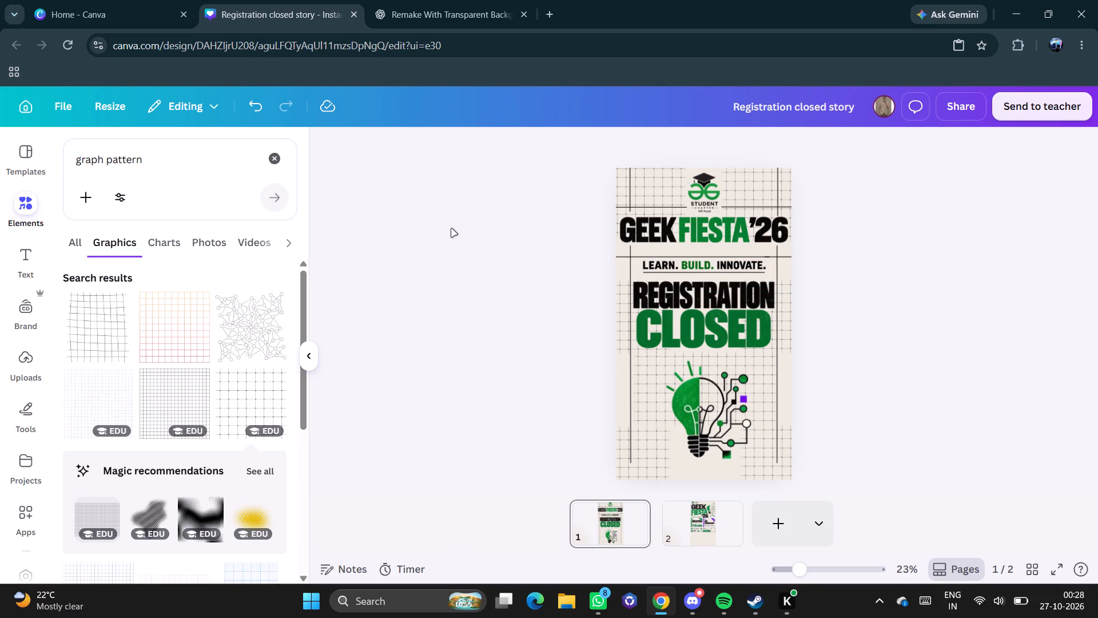
click(747, 260)
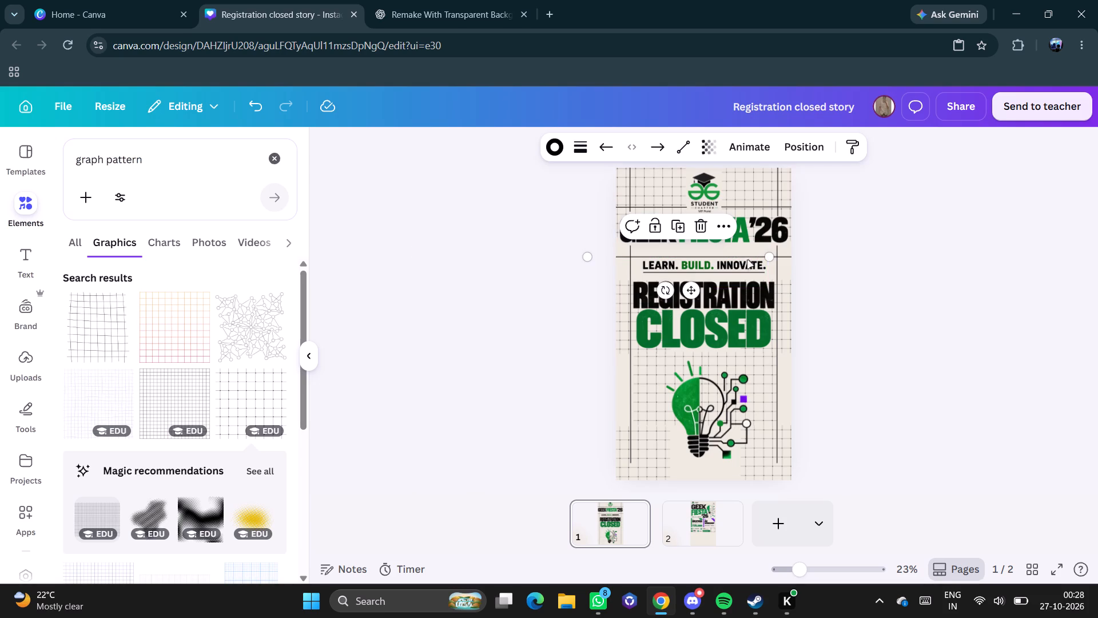
drag(770, 258, 766, 258)
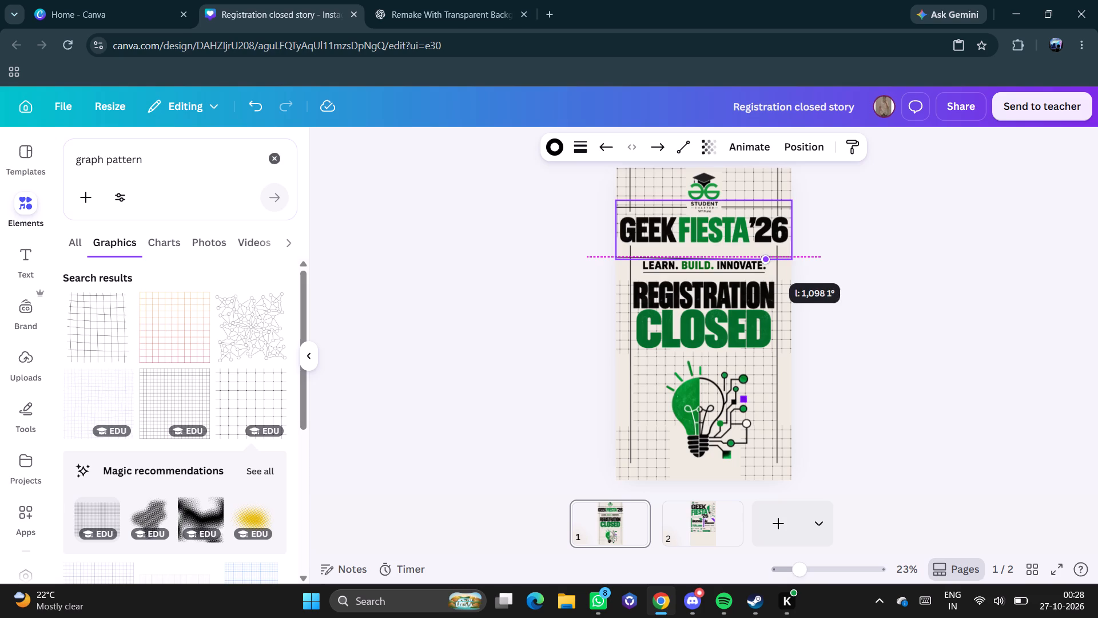
Adjust the right end of the header line above "LEARN. BUILD. INNOVATE." so the line runs exactly horizontal.
drag(766, 258, 763, 253)
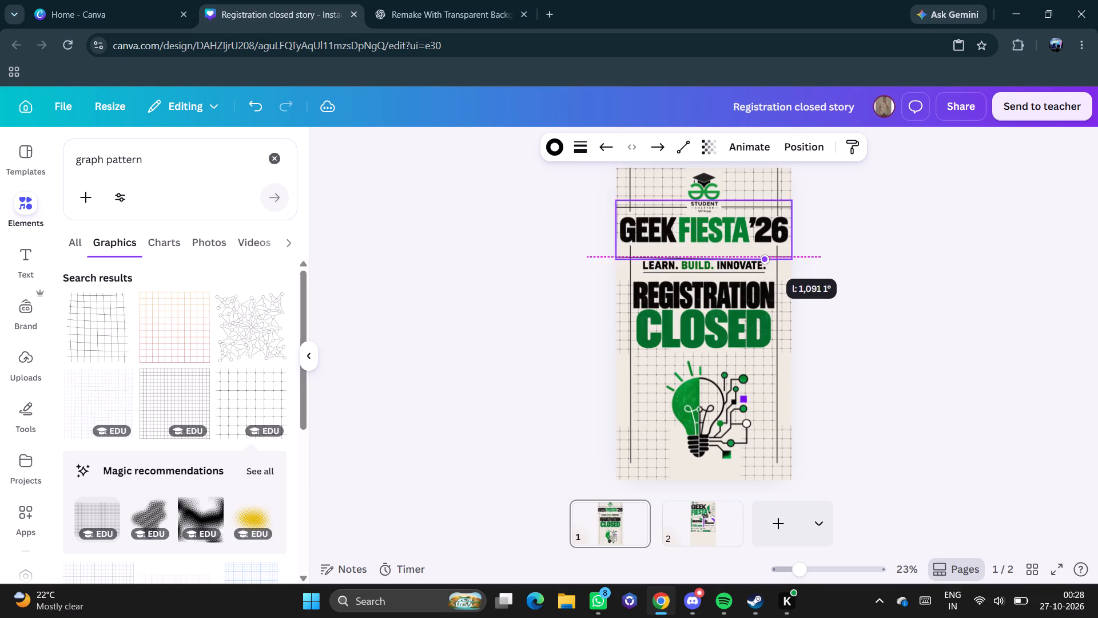
drag(763, 253, 762, 255)
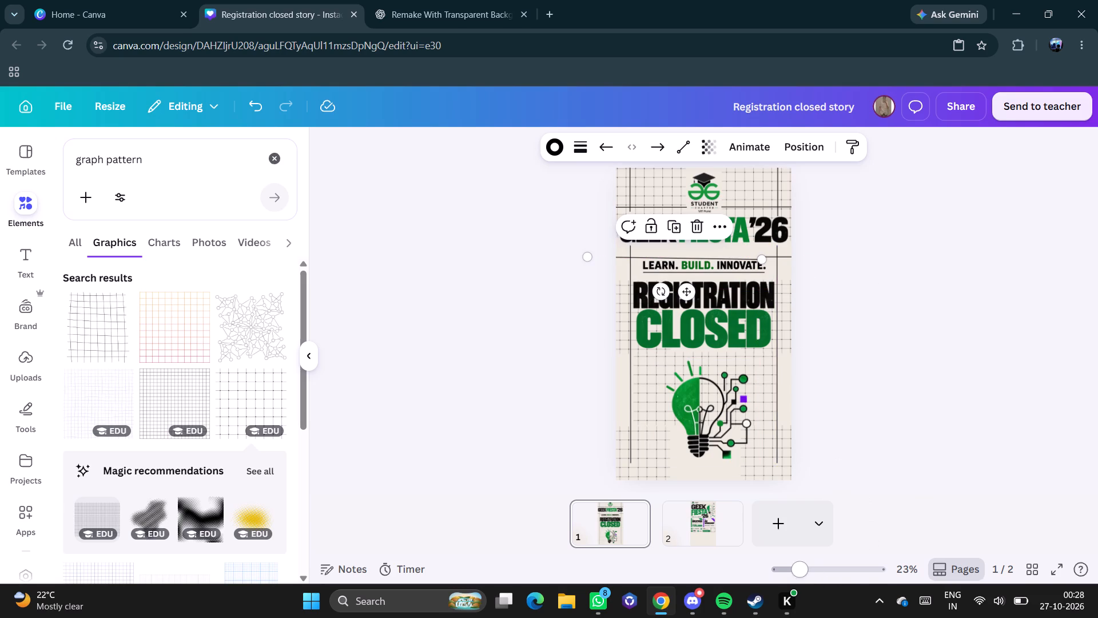
drag(808, 575, 825, 573)
scroll(1097, 422, up, 2)
scroll(1097, 421, down, 1)
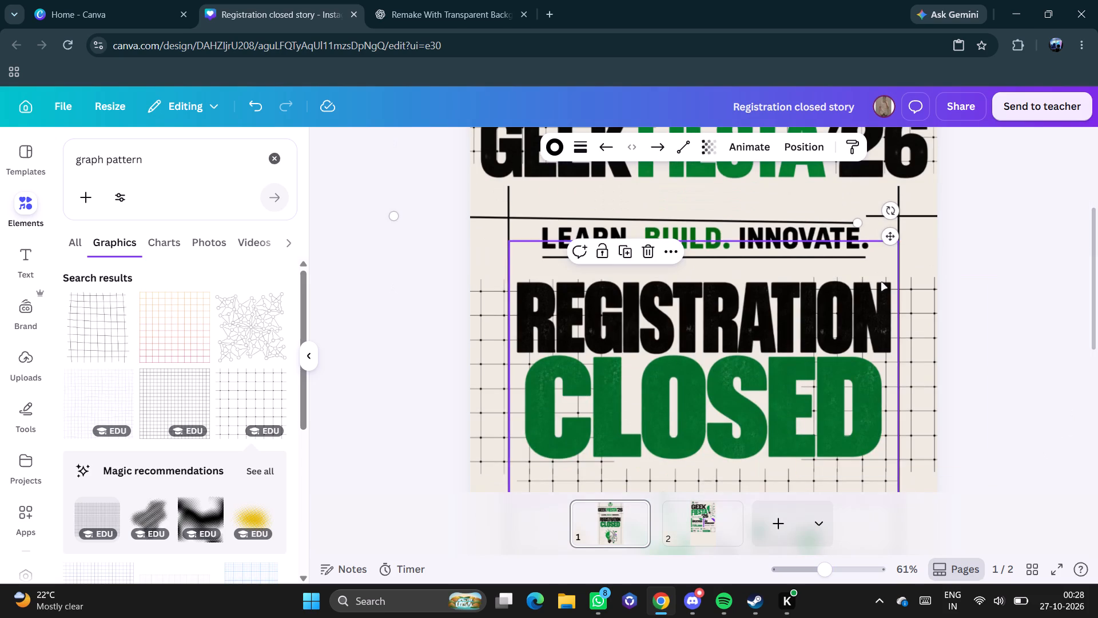
drag(856, 224, 858, 219)
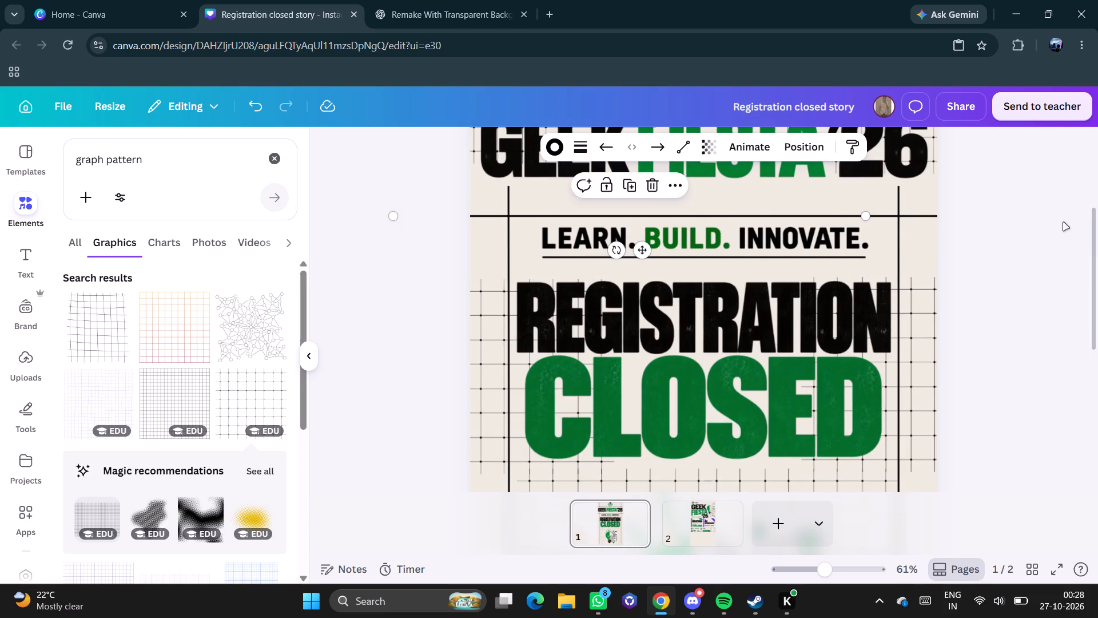
click(1063, 223)
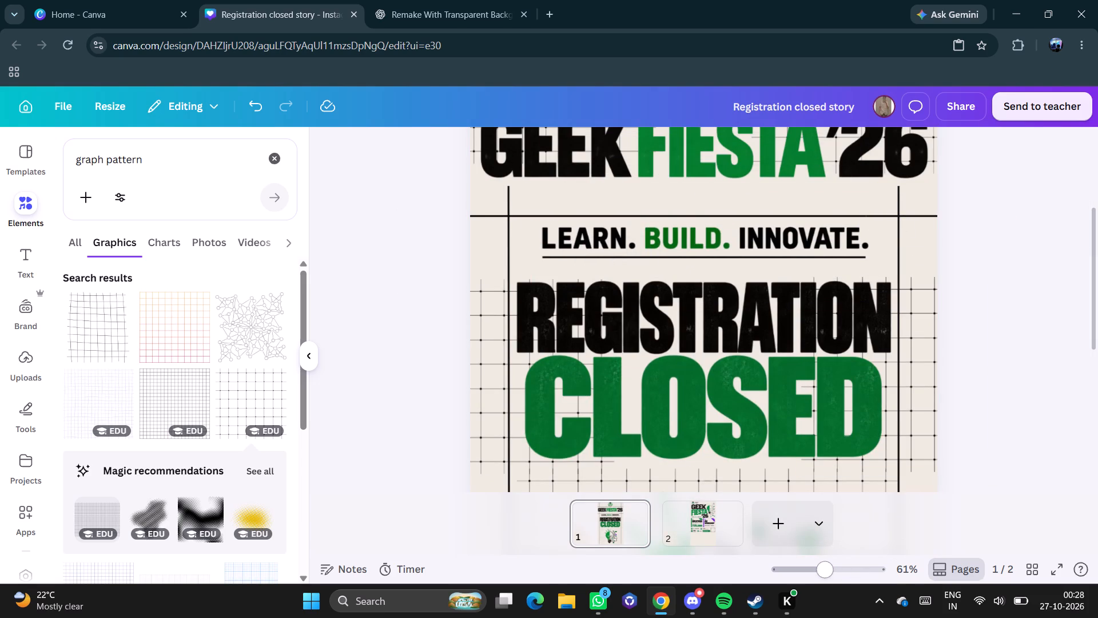
Delete page 2, the Geek Fiesta page with the Ideathon details.
drag(825, 571, 789, 572)
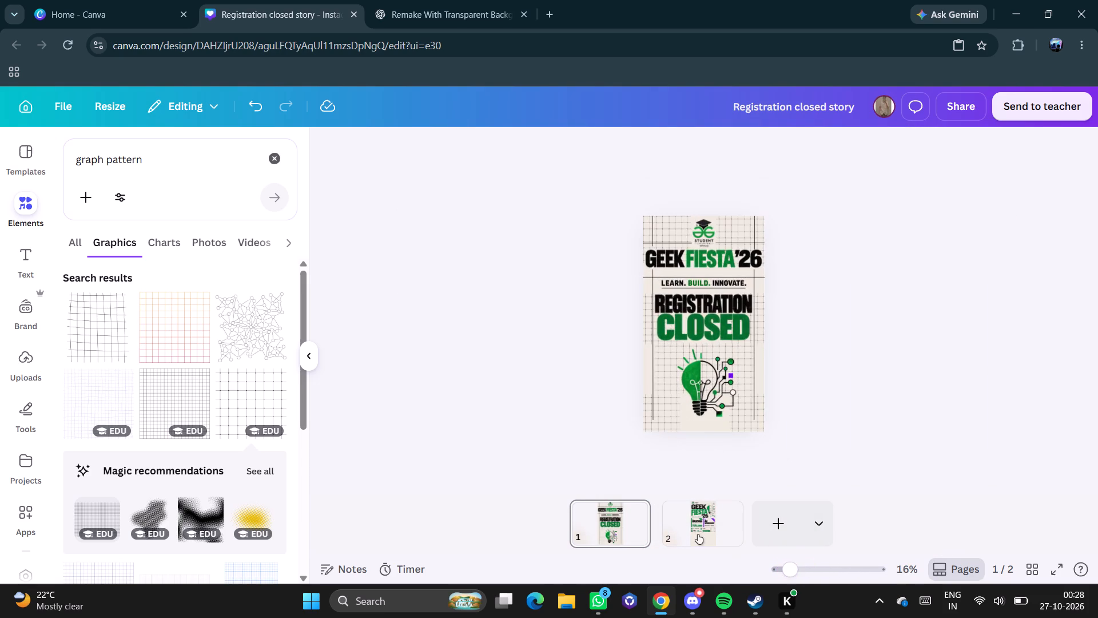
click(698, 534)
click(728, 509)
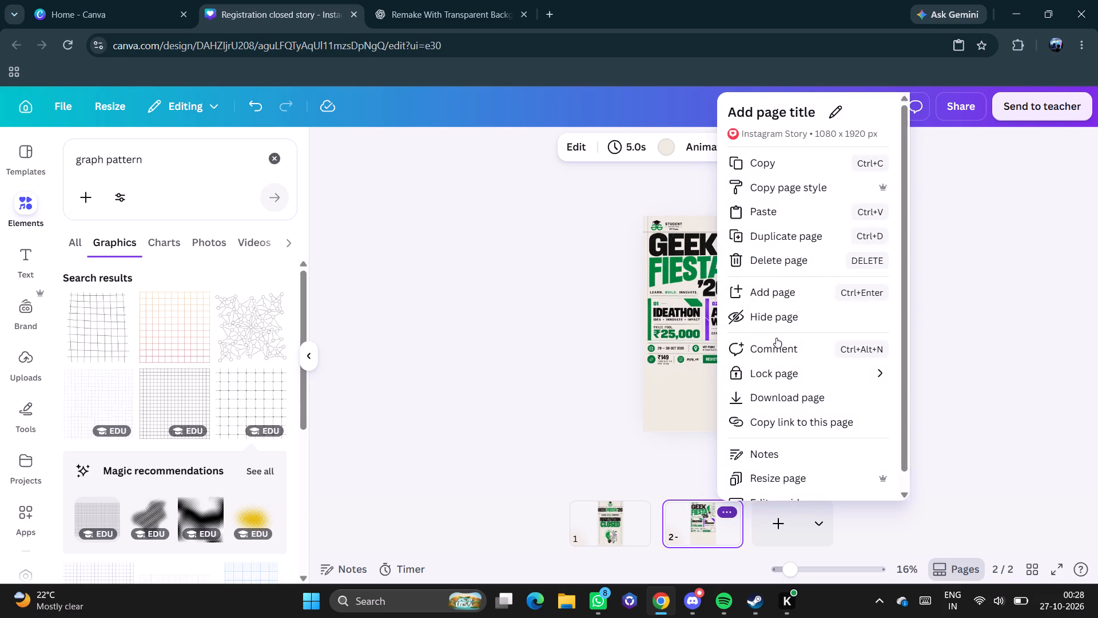
click(758, 264)
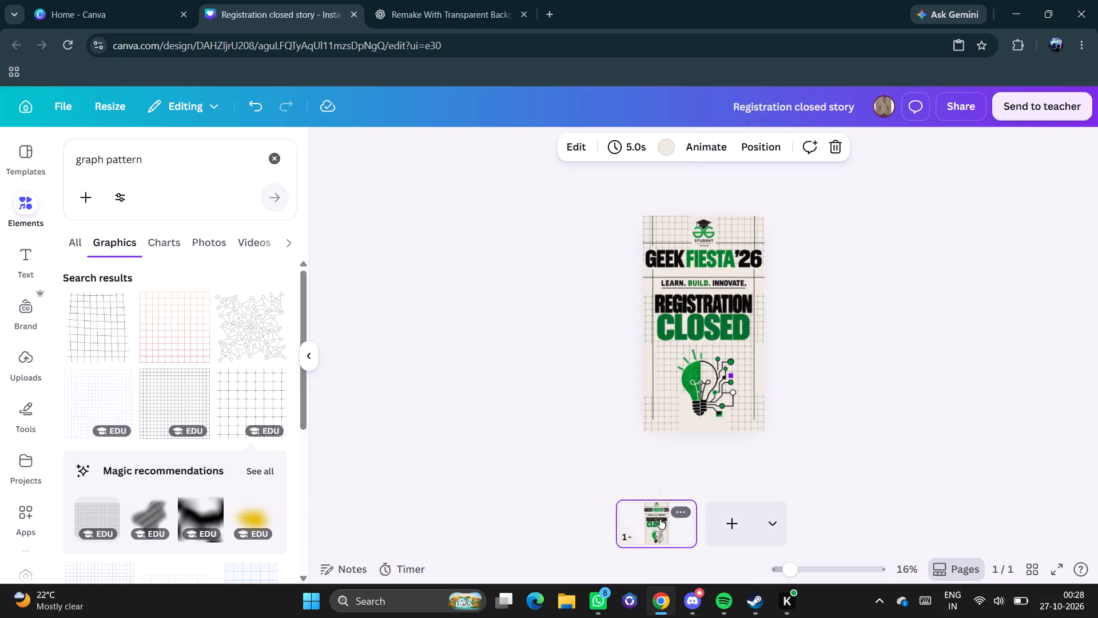
Duplicate the finished "REGISTRATION CLOSED" page and switch to the copy on page 2.
click(688, 512)
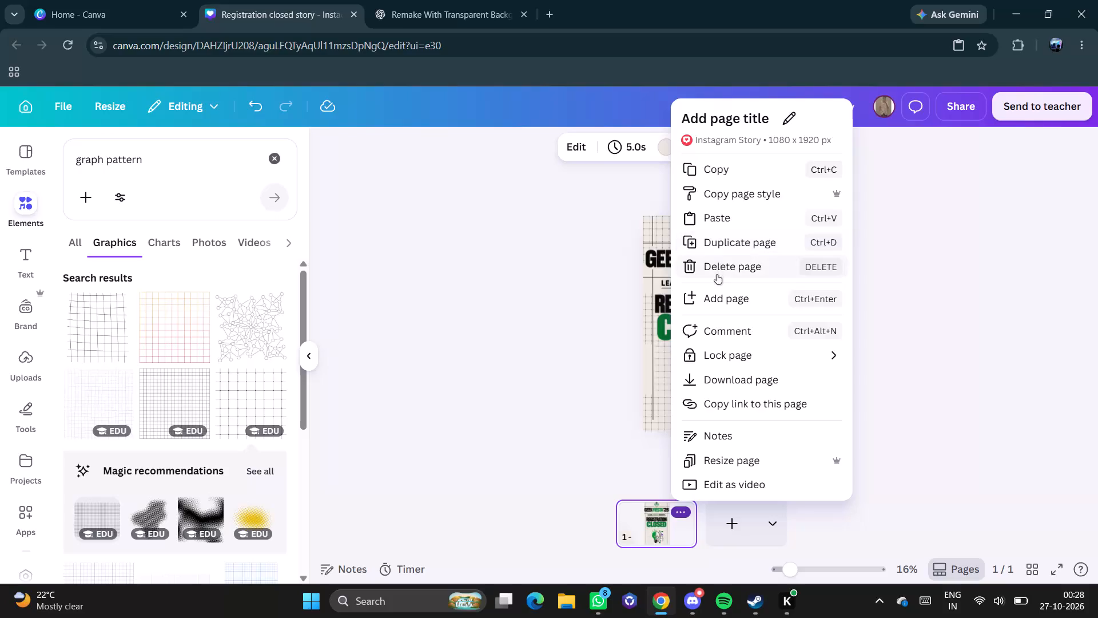
click(724, 247)
click(699, 278)
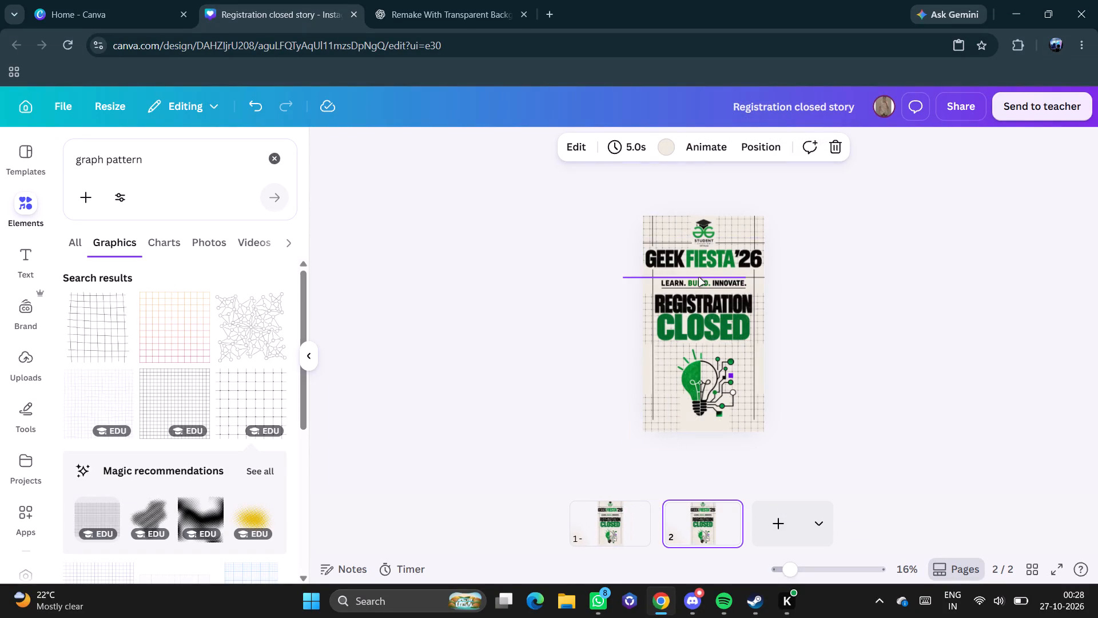
click(874, 302)
scroll(875, 382, up, 2)
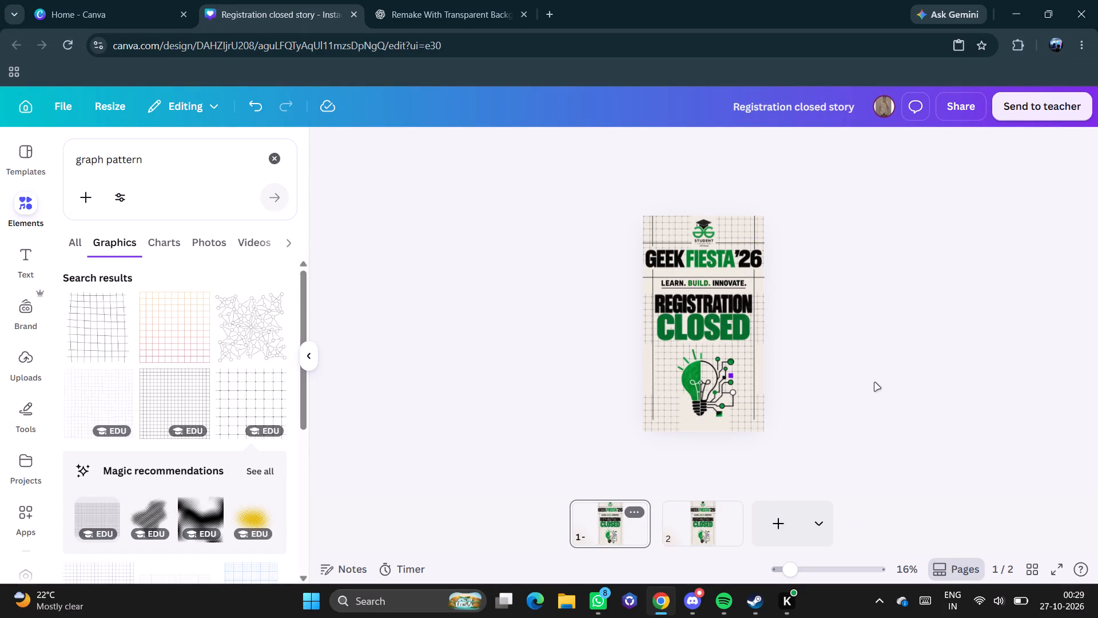
click(723, 532)
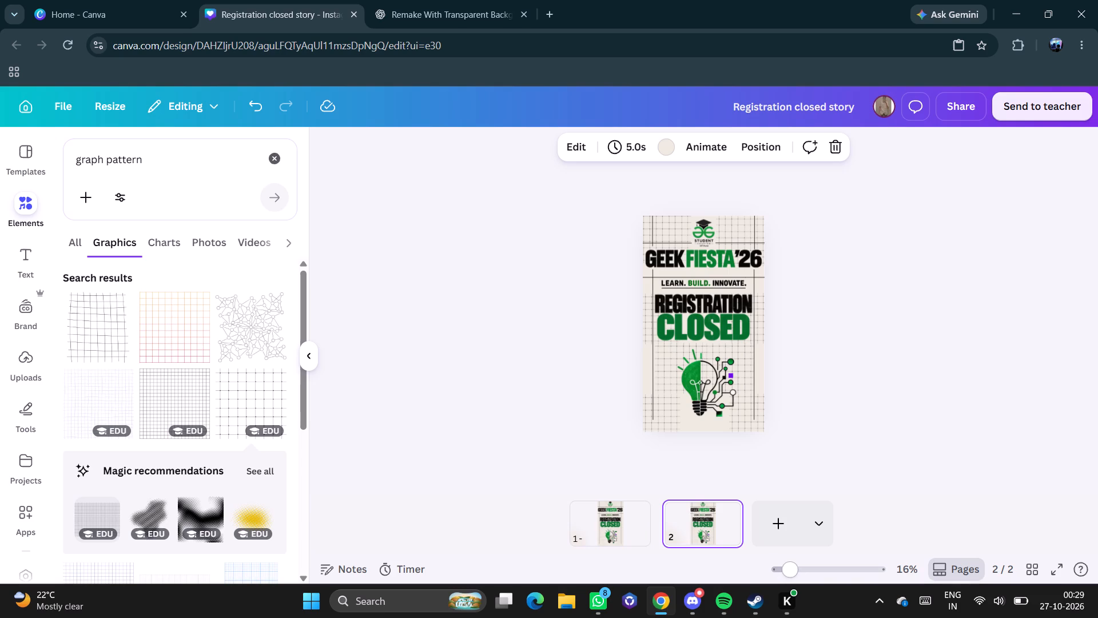
On page 2, nudge the "LEARN. BUILD. INNOVATE." tagline straight up so it sits above the horizontal line, directly beneath the "GEEK FIESTA '26" title.
drag(794, 574, 813, 569)
scroll(946, 428, up, 1)
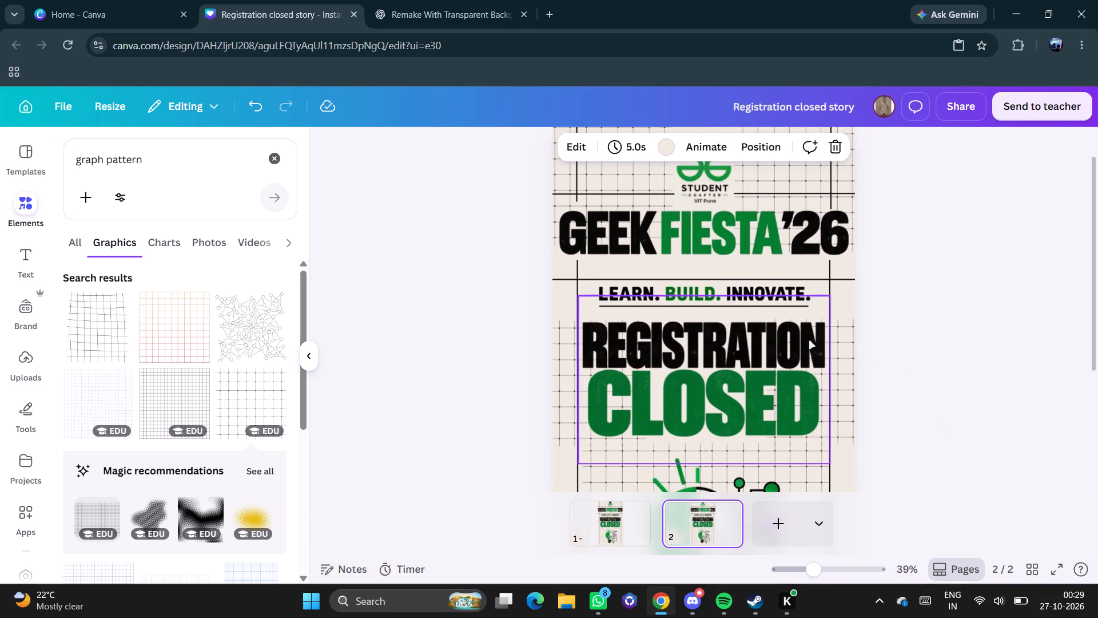
click(739, 306)
click(737, 288)
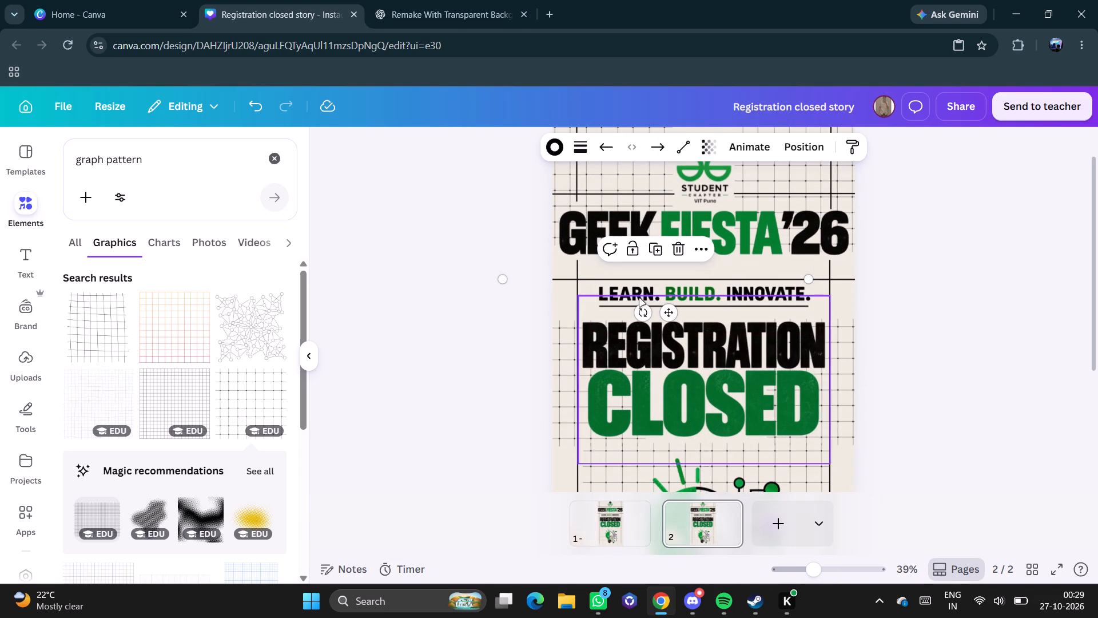
click(649, 291)
key(Up)
key(Up)
key(Up)
key(Up)
key(Up)
key(Up)
key(Up)
key(Up)
key(Up)
key(Up)
key(Up)
key(Up)
key(Up)
key(Up)
key(Up)
key(Up)
key(Up)
key(Up)
key(Up)
key(Up)
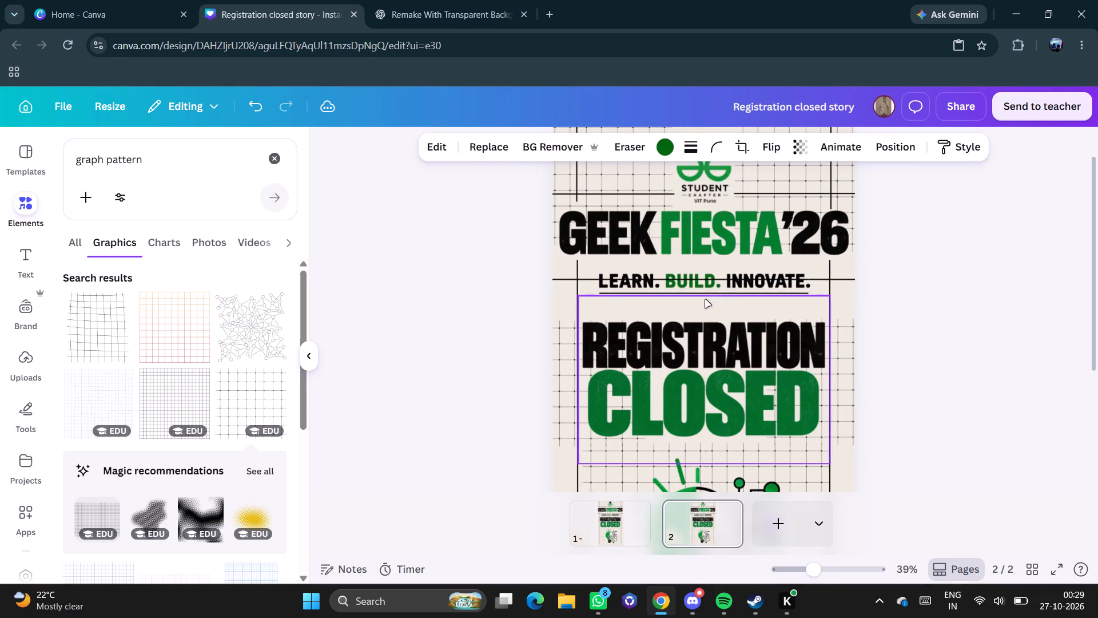
key(Up)
key(Up)
key(Up)
key(Up)
key(Up)
key(Up)
key(Up)
key(Up)
key(Up)
key(Up)
key(Up)
key(Up)
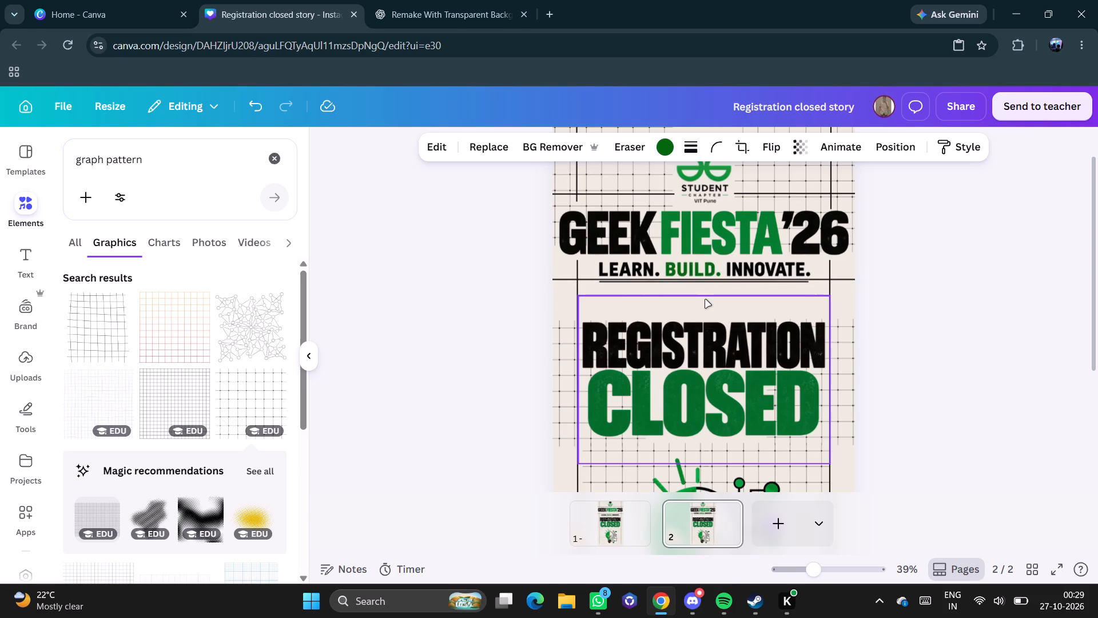
key(Up)
key(Up)
key(Up)
key(Up)
key(Up)
key(Up)
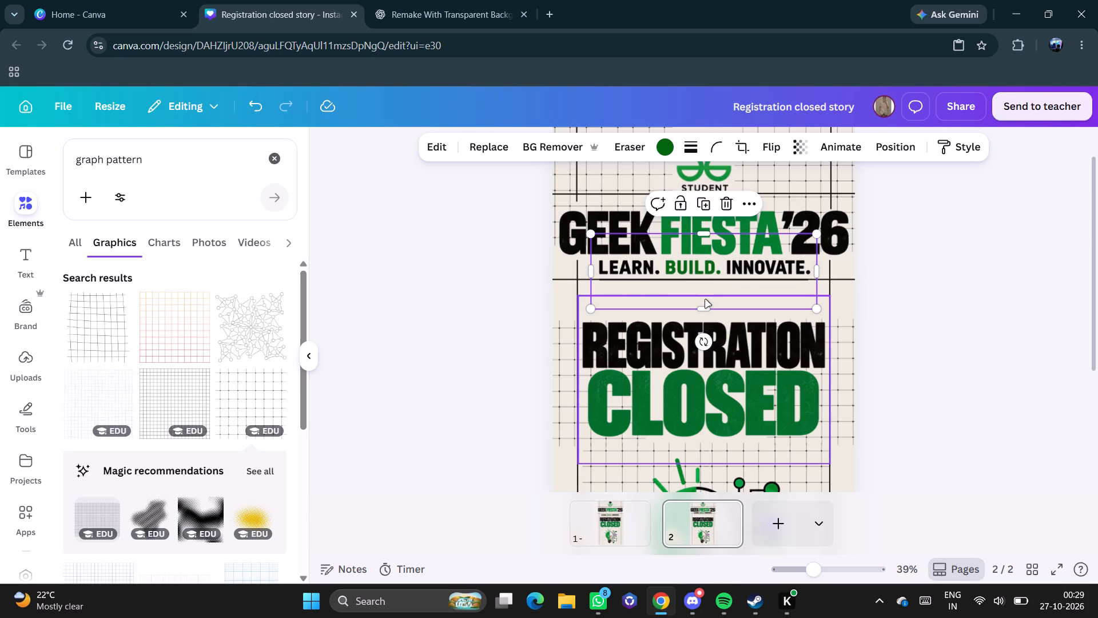
click(1023, 306)
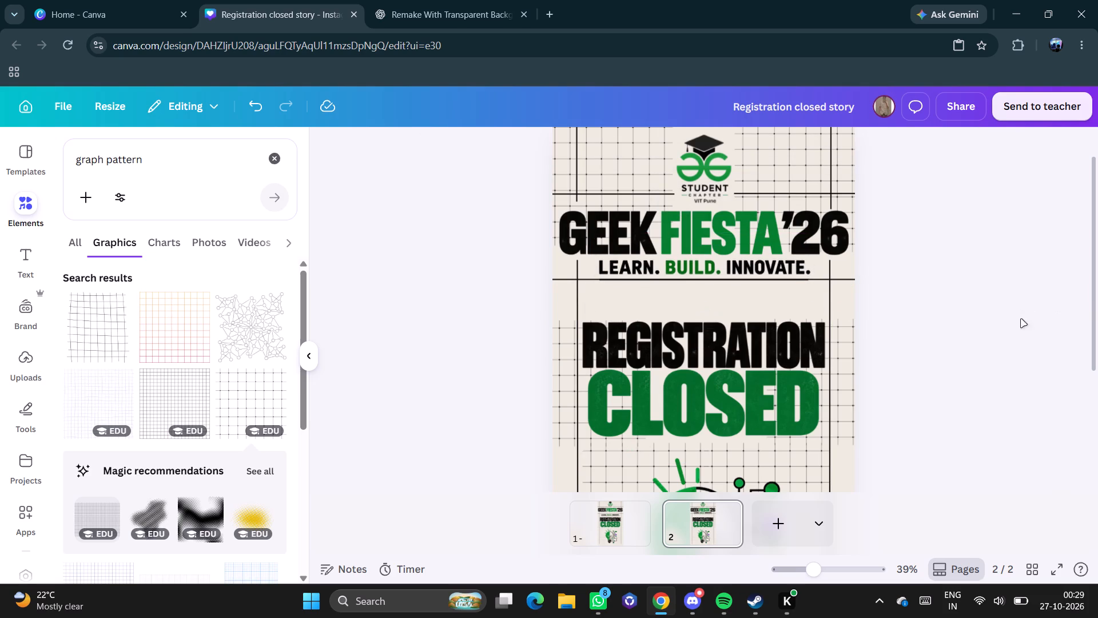
Compare the tagline placement on pages 1 and 2 with each whole story page in view.
drag(803, 568, 797, 568)
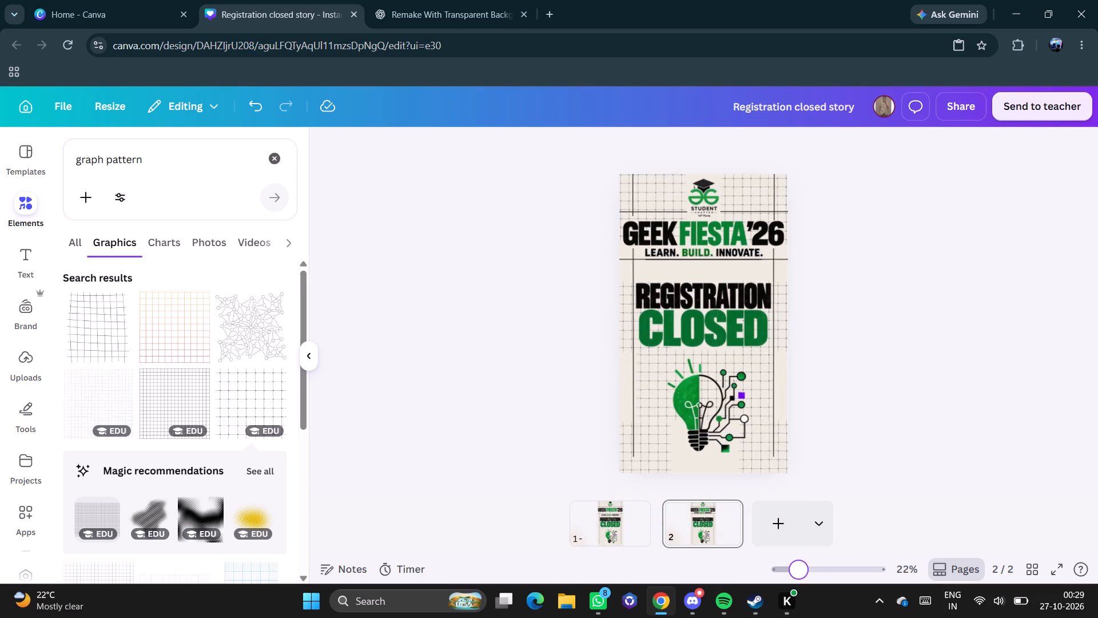
drag(797, 568, 791, 568)
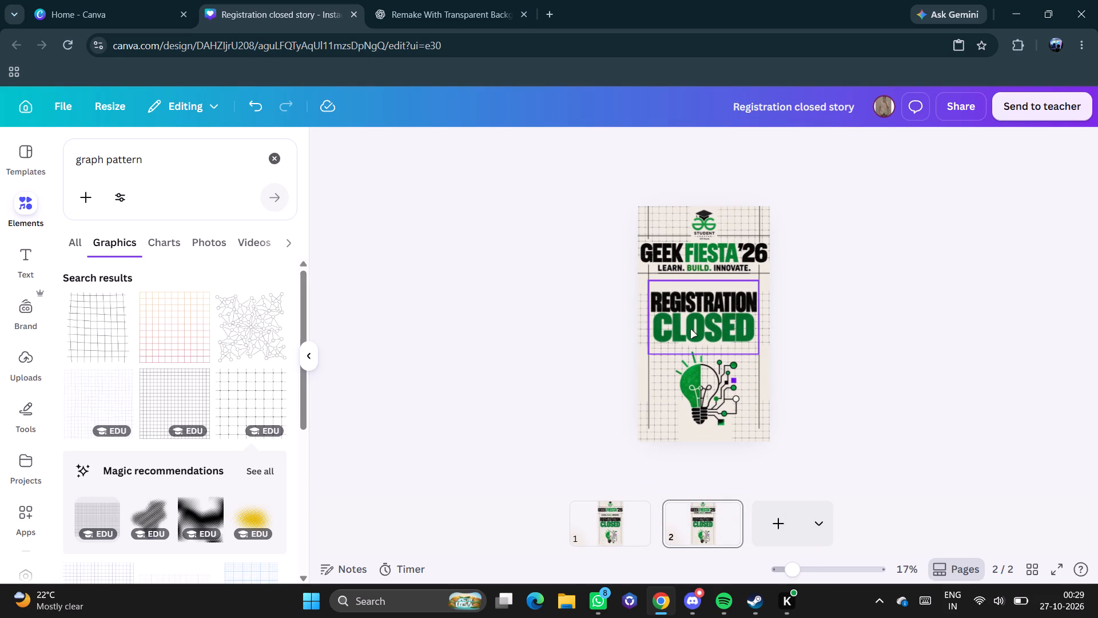
click(632, 526)
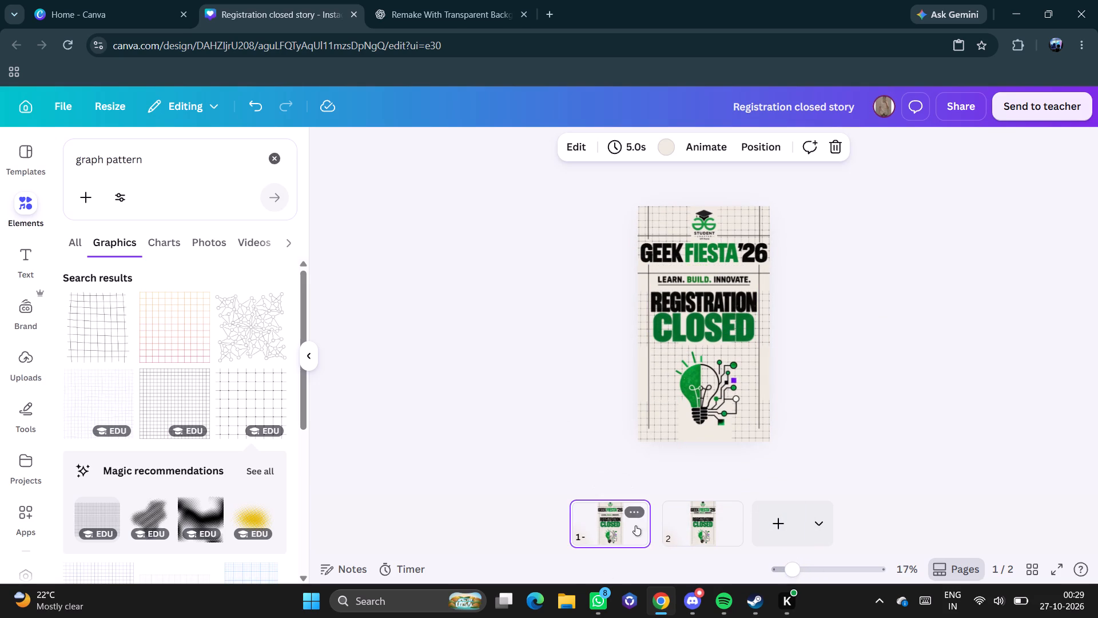
click(726, 523)
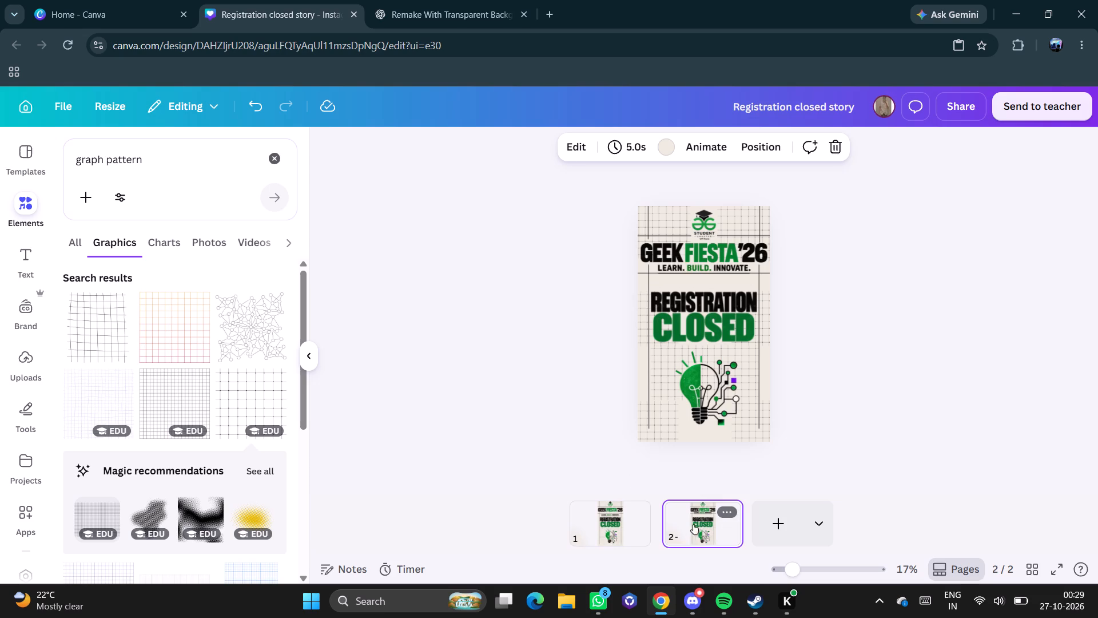
click(633, 530)
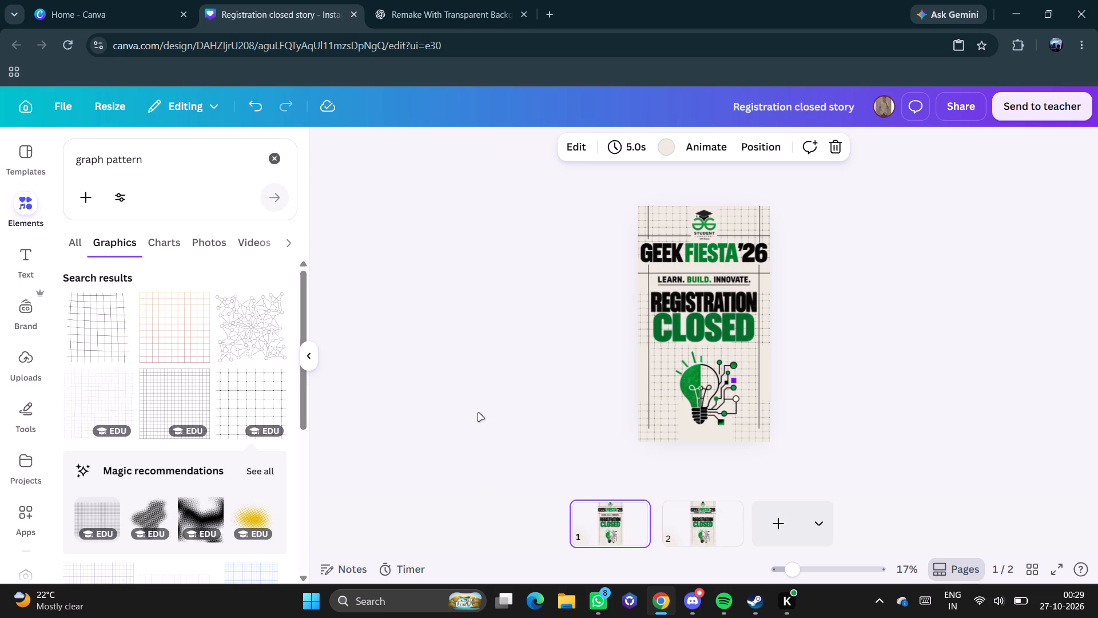
scroll(508, 358, up, 2)
Set the design's sharing access to anyone with the link and copy the share link.
click(973, 112)
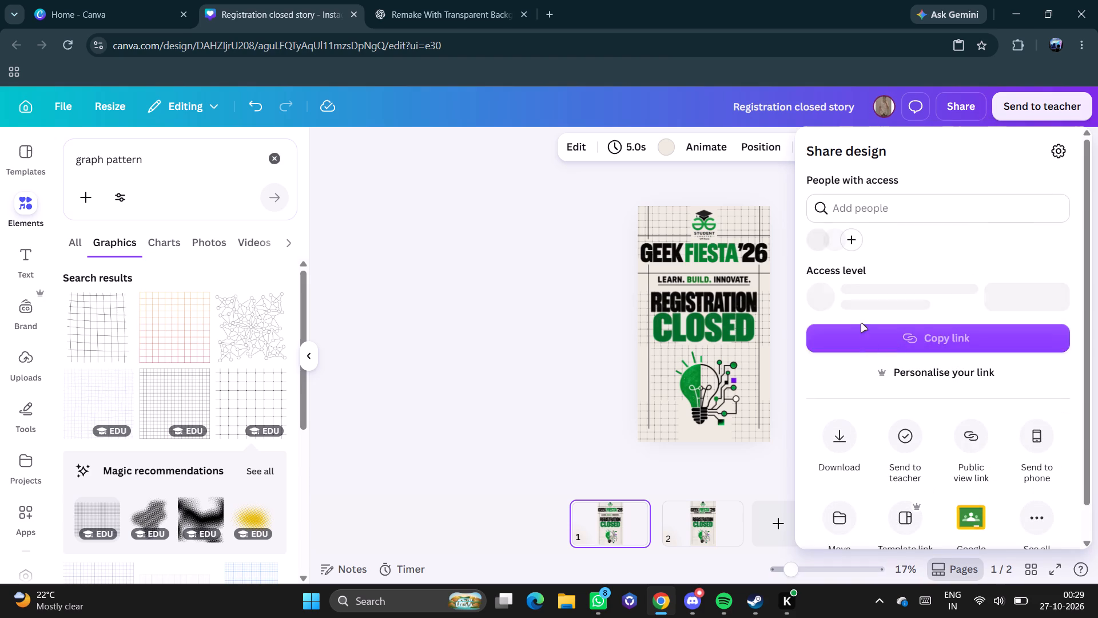
click(878, 302)
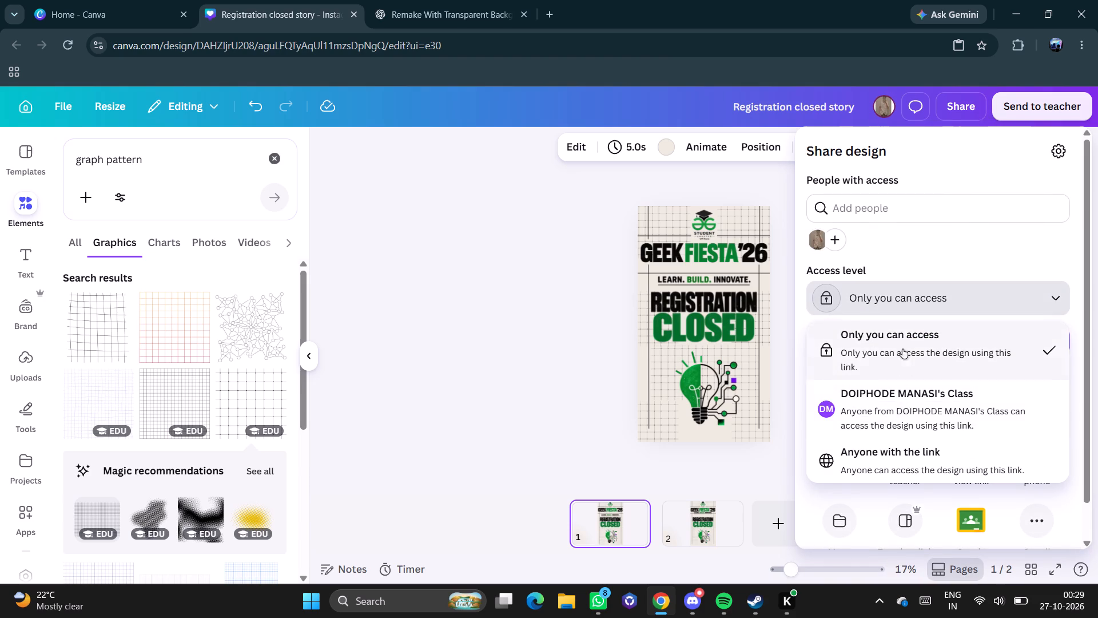
click(888, 456)
drag(939, 346, 941, 358)
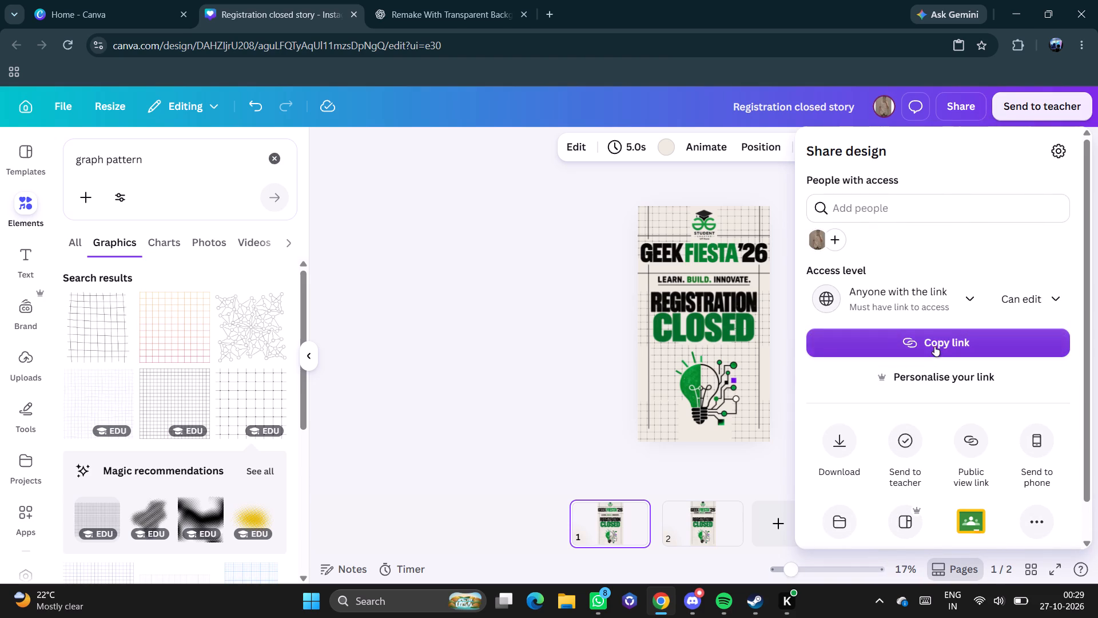
click(934, 347)
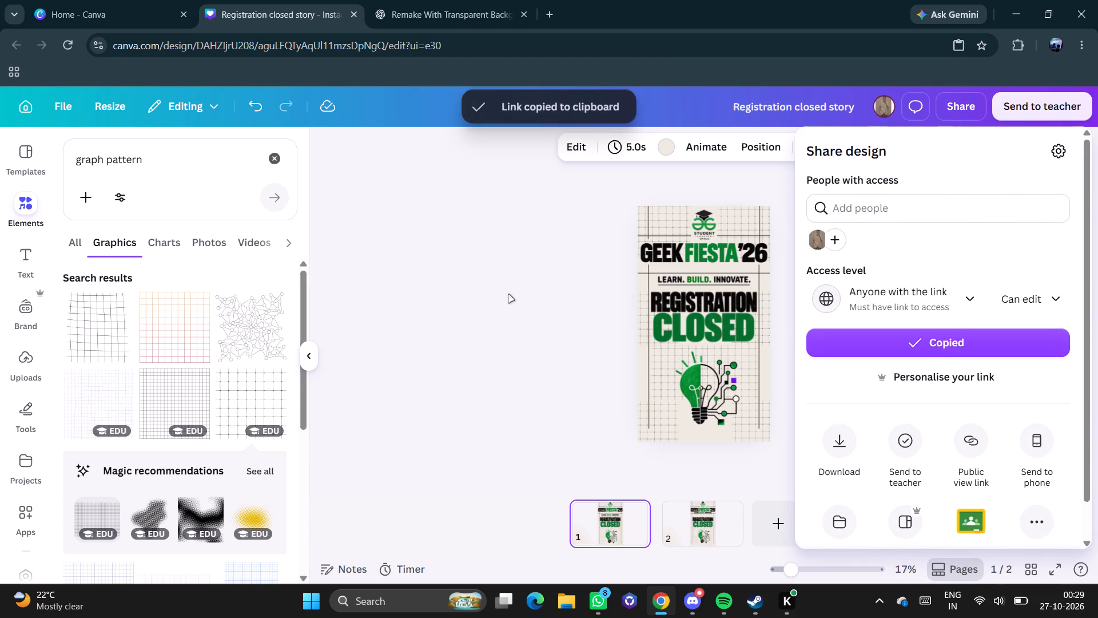
click(510, 294)
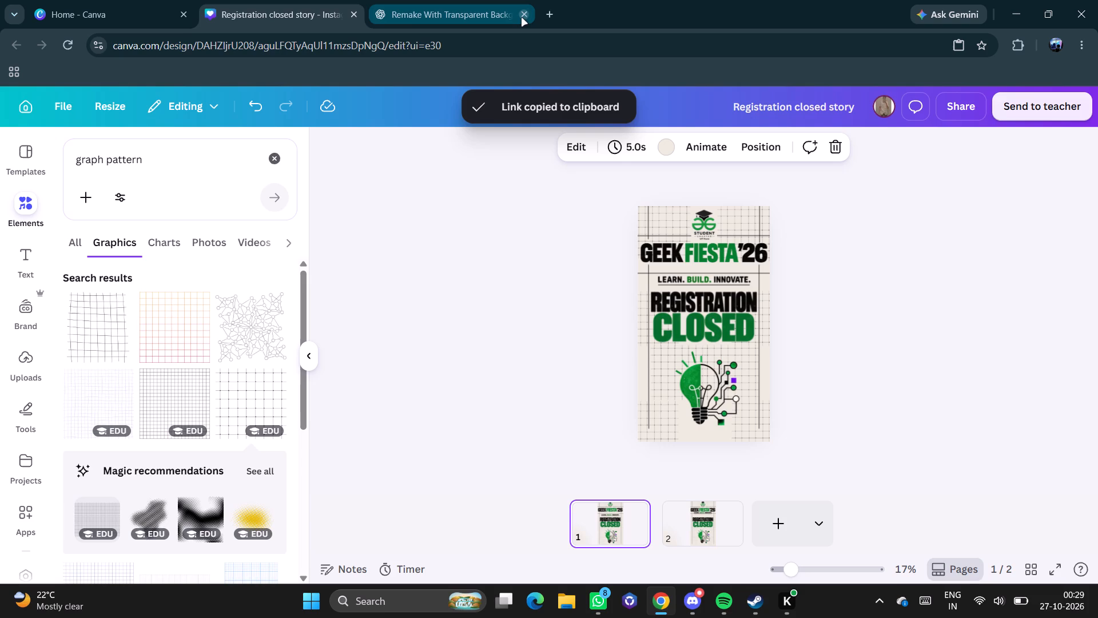
Close the "Remake With Transparent Background" browser page.
click(522, 18)
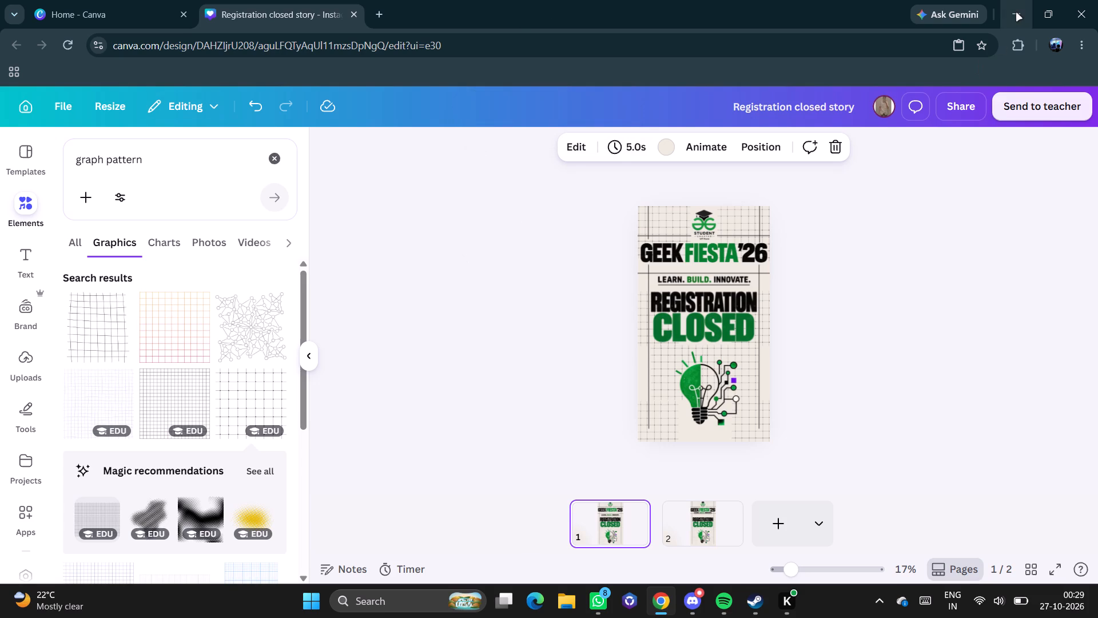